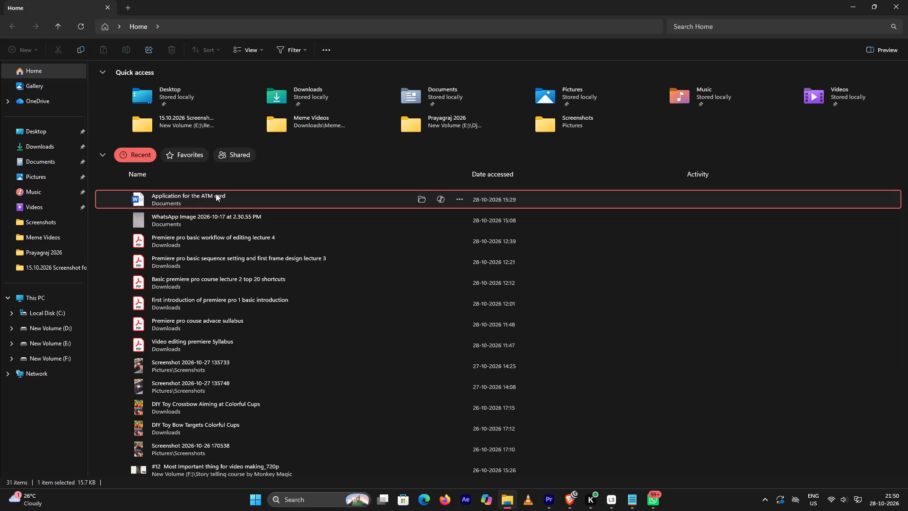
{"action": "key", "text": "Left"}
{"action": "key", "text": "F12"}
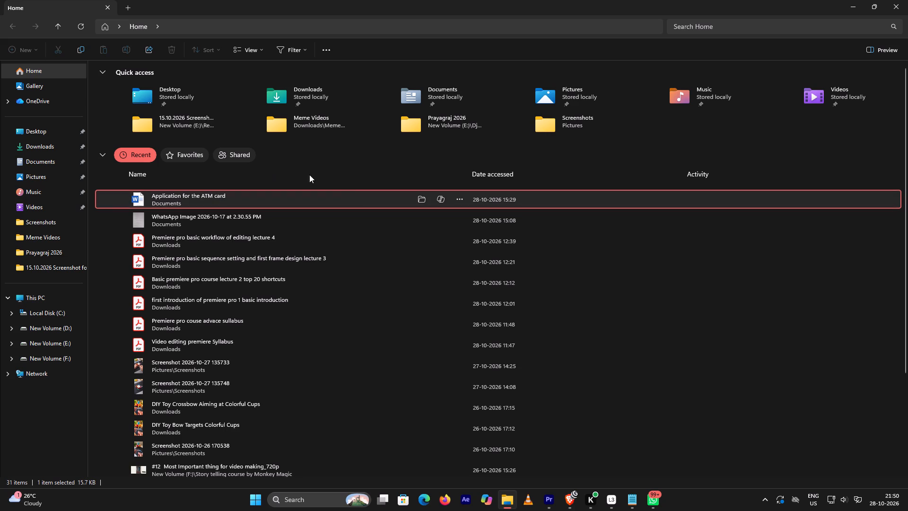
Switch to Premiere Pro and play back part of the spinner craft video in Sequence 02 from near its start.
{"action": "left_click", "coordinate": [551, 502]}
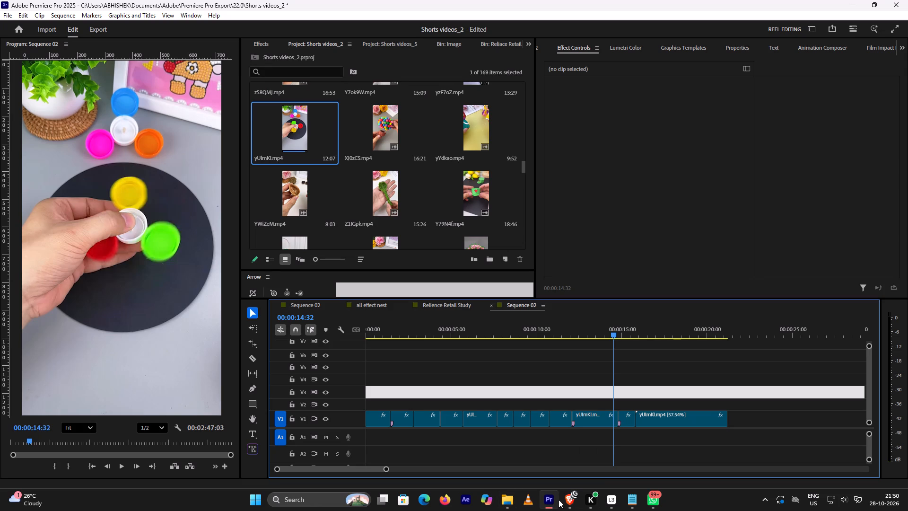
{"action": "left_click", "coordinate": [398, 330]}
{"action": "key", "text": "space"}
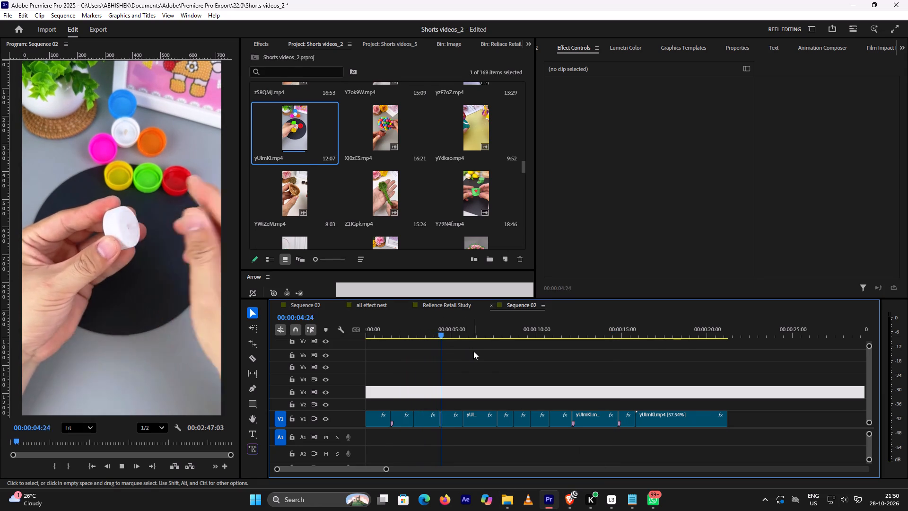
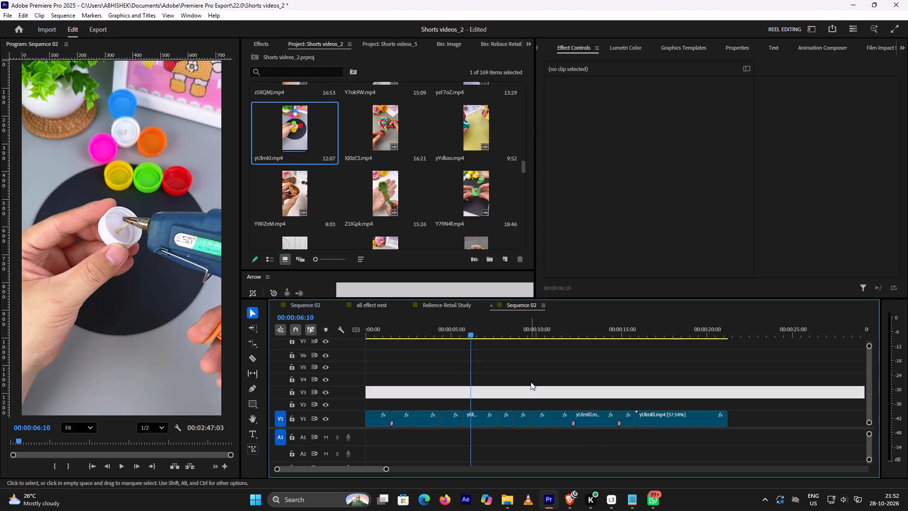
{"action": "scroll", "coordinate": [531, 382], "scroll_direction": "down", "scroll_amount": 5}
{"action": "scroll", "coordinate": [516, 381], "scroll_direction": "up", "scroll_amount": 5}
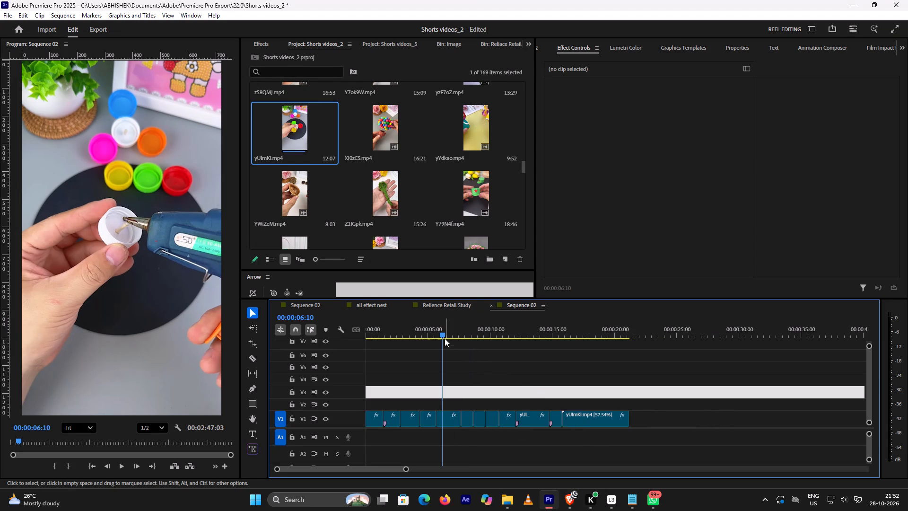
{"action": "left_click_drag", "start_coordinate": [442, 335], "coordinate": [307, 335]}
{"action": "key", "text": "space"}
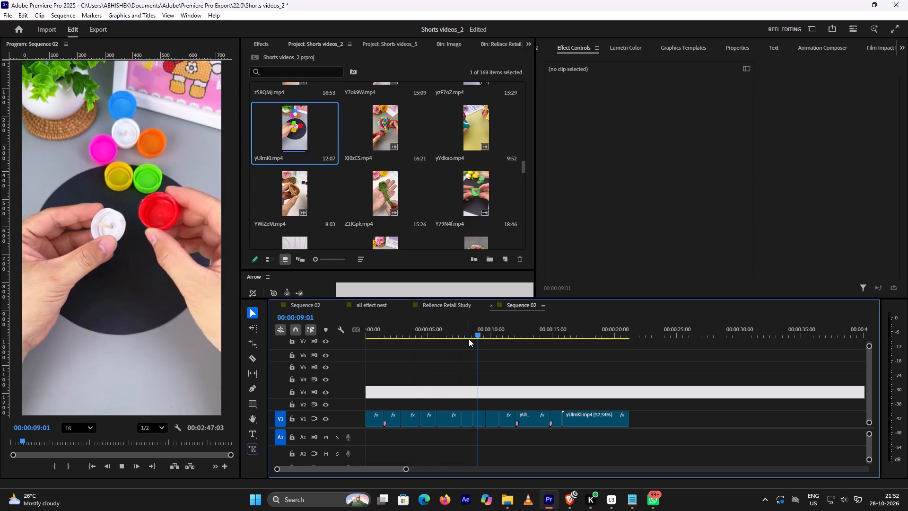
{"action": "key", "text": "space"}
{"action": "scroll", "coordinate": [467, 336], "scroll_direction": "up", "scroll_amount": 5, "text": "alt"}
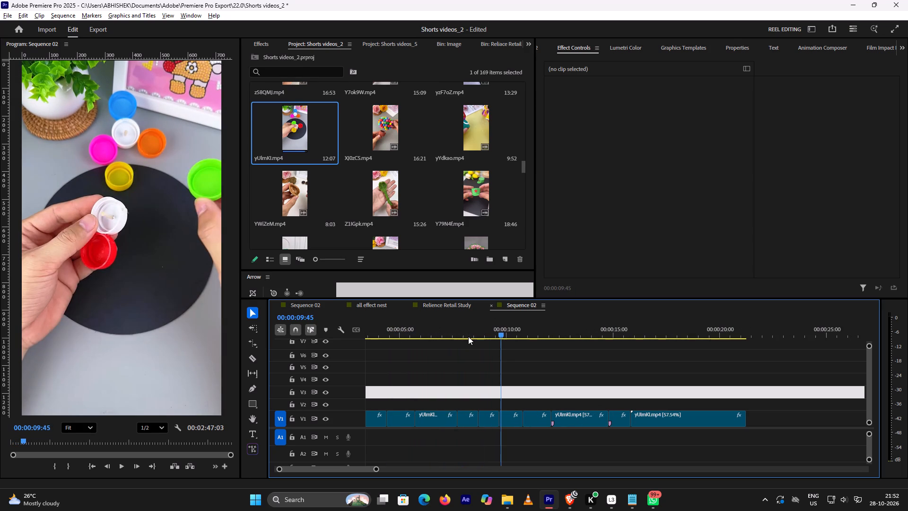
{"action": "left_click", "coordinate": [460, 330]}
{"action": "key", "text": "space"}
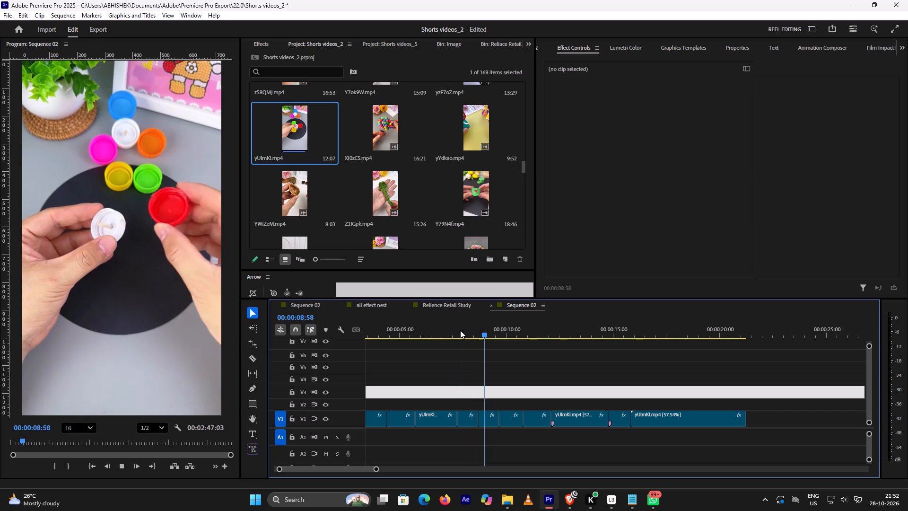
{"action": "key", "text": "space"}
{"action": "left_click", "coordinate": [416, 328]}
{"action": "key", "text": "space"}
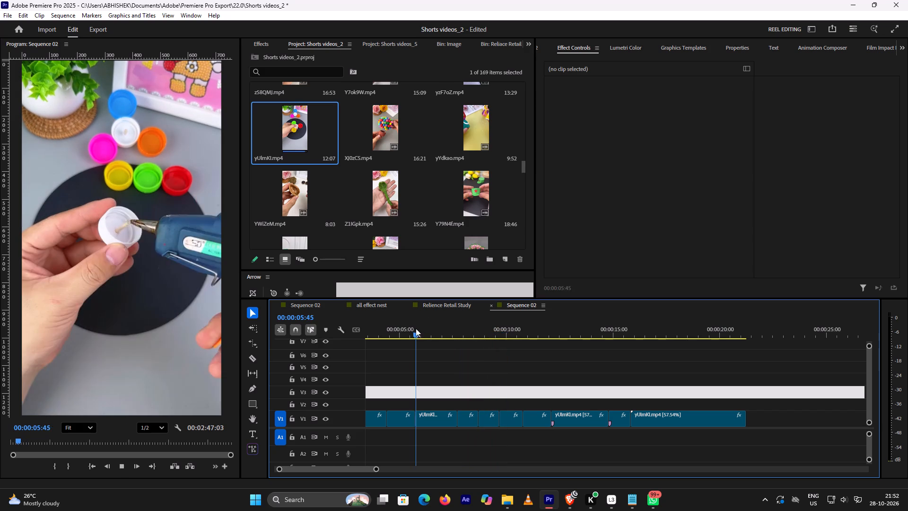
{"action": "key", "text": "space"}
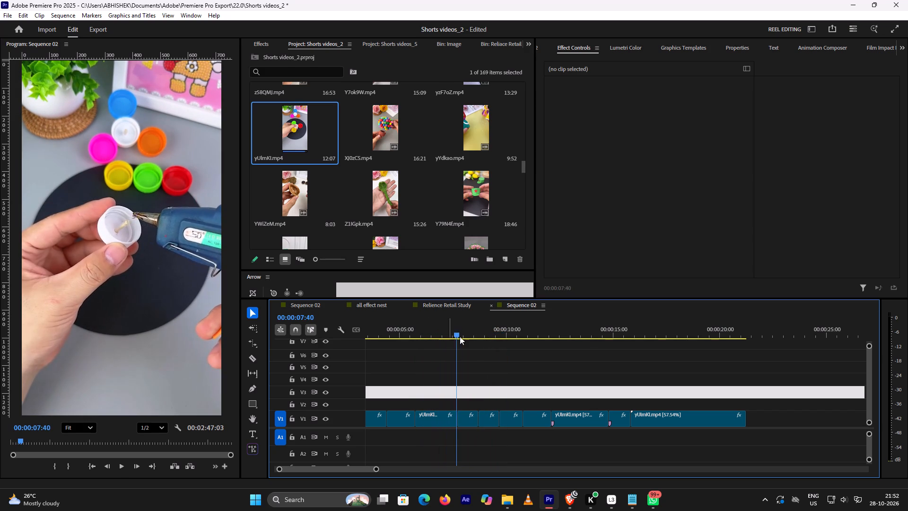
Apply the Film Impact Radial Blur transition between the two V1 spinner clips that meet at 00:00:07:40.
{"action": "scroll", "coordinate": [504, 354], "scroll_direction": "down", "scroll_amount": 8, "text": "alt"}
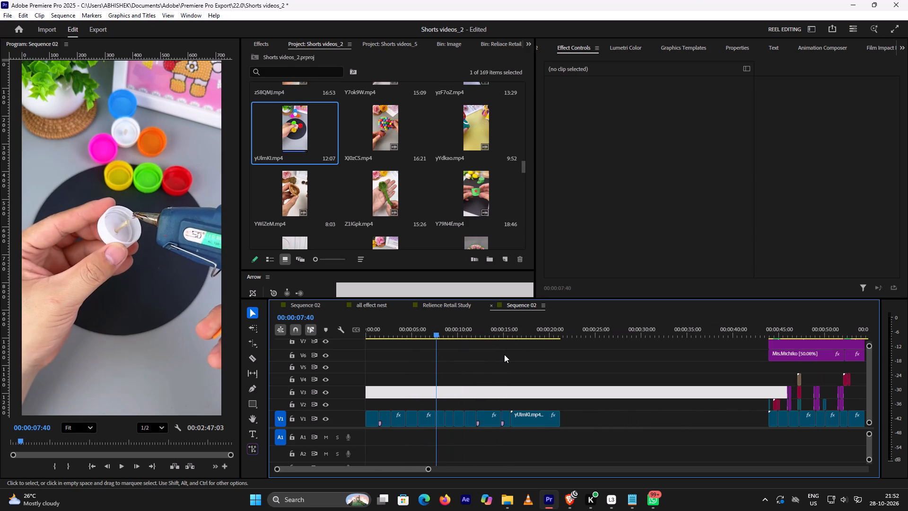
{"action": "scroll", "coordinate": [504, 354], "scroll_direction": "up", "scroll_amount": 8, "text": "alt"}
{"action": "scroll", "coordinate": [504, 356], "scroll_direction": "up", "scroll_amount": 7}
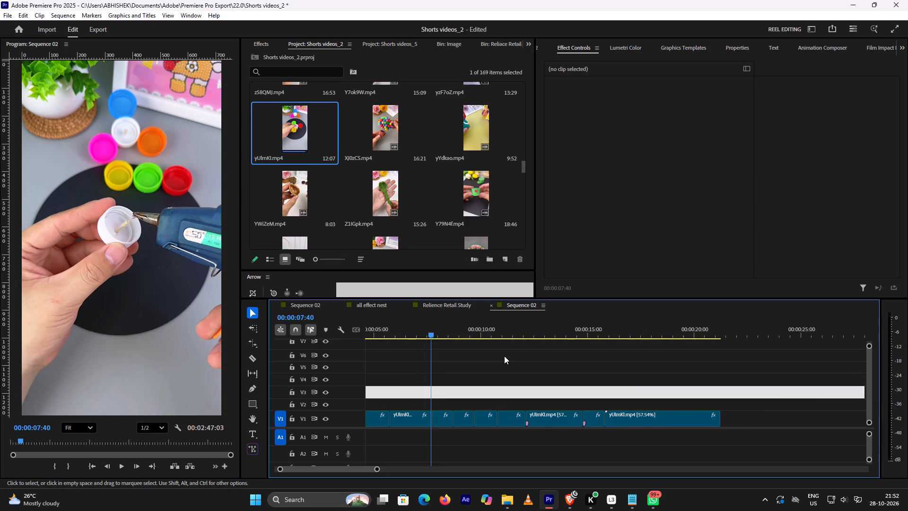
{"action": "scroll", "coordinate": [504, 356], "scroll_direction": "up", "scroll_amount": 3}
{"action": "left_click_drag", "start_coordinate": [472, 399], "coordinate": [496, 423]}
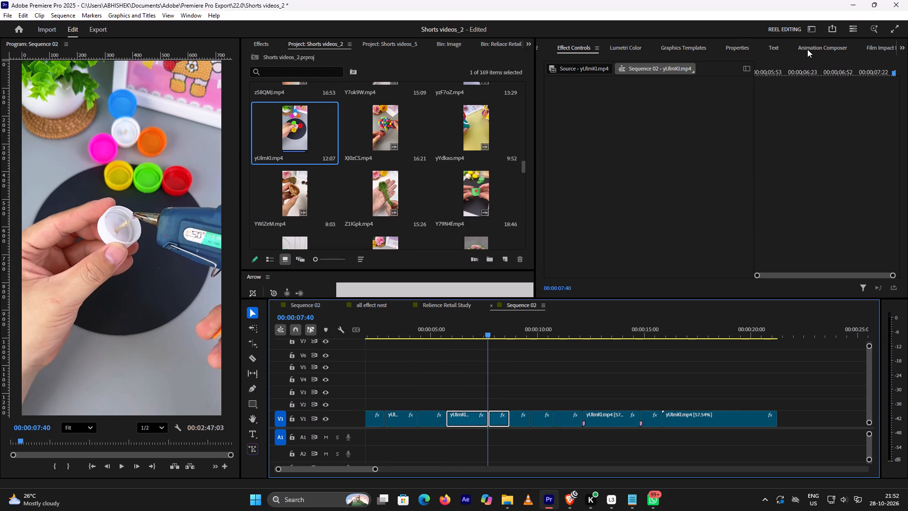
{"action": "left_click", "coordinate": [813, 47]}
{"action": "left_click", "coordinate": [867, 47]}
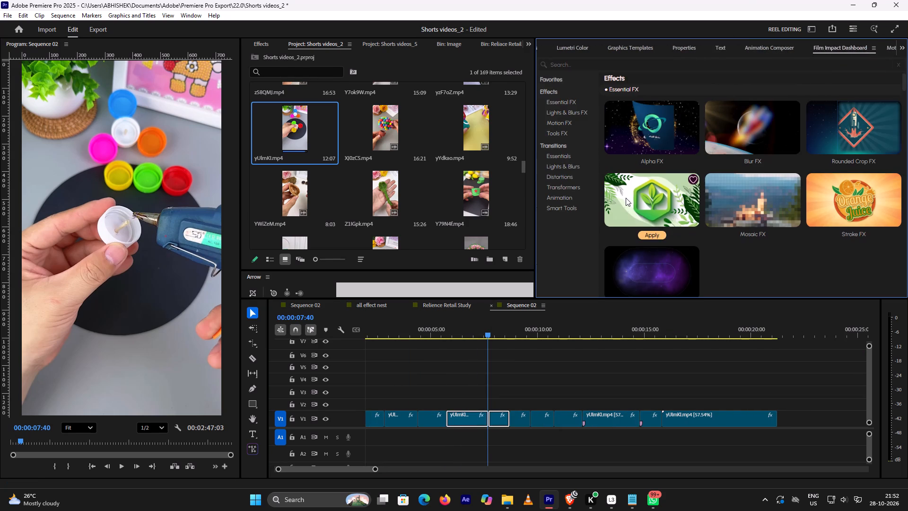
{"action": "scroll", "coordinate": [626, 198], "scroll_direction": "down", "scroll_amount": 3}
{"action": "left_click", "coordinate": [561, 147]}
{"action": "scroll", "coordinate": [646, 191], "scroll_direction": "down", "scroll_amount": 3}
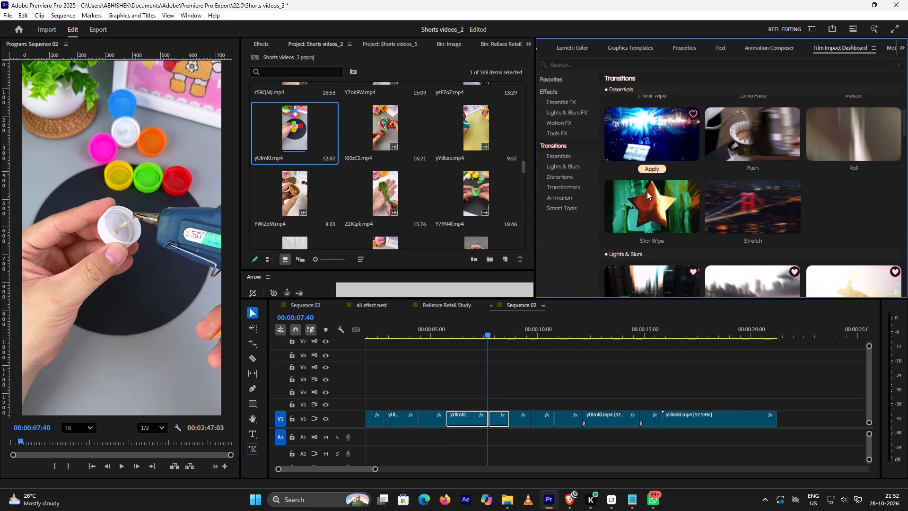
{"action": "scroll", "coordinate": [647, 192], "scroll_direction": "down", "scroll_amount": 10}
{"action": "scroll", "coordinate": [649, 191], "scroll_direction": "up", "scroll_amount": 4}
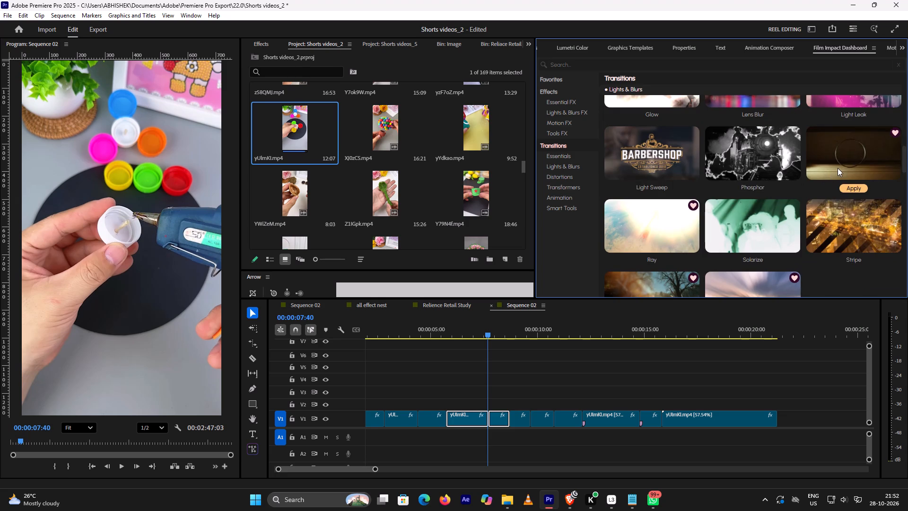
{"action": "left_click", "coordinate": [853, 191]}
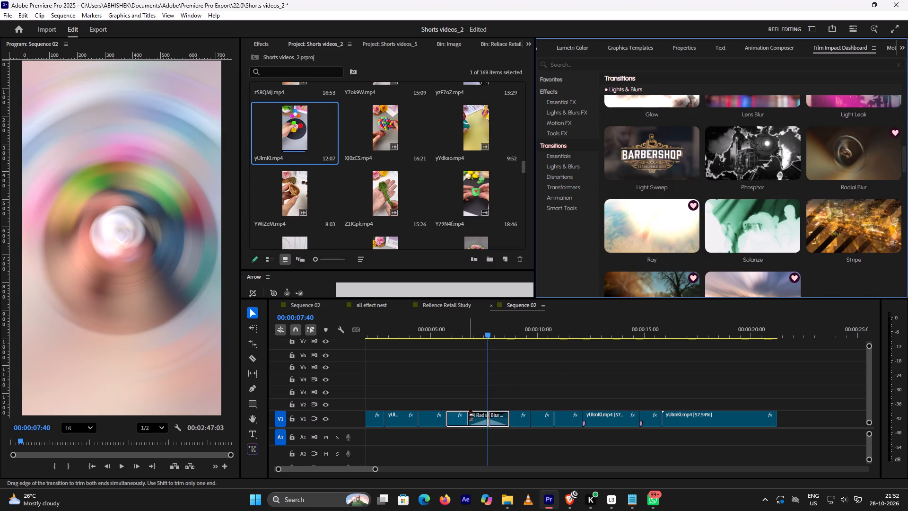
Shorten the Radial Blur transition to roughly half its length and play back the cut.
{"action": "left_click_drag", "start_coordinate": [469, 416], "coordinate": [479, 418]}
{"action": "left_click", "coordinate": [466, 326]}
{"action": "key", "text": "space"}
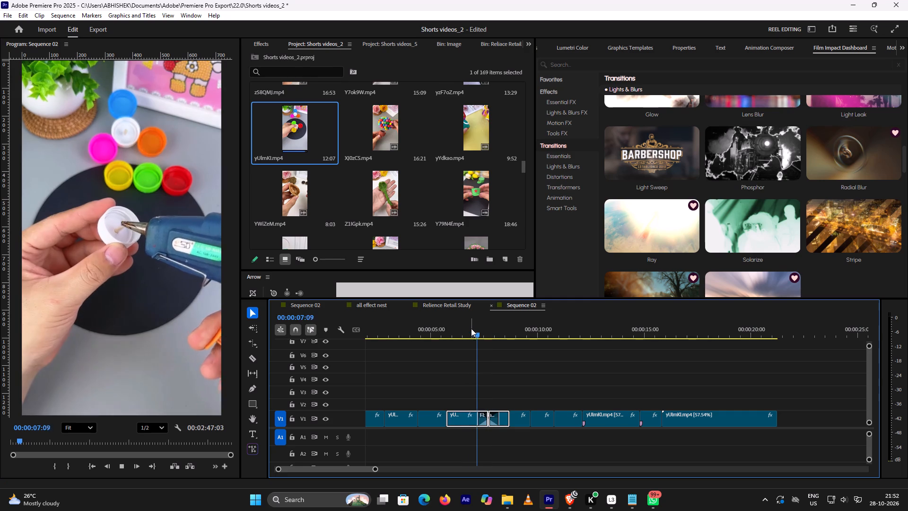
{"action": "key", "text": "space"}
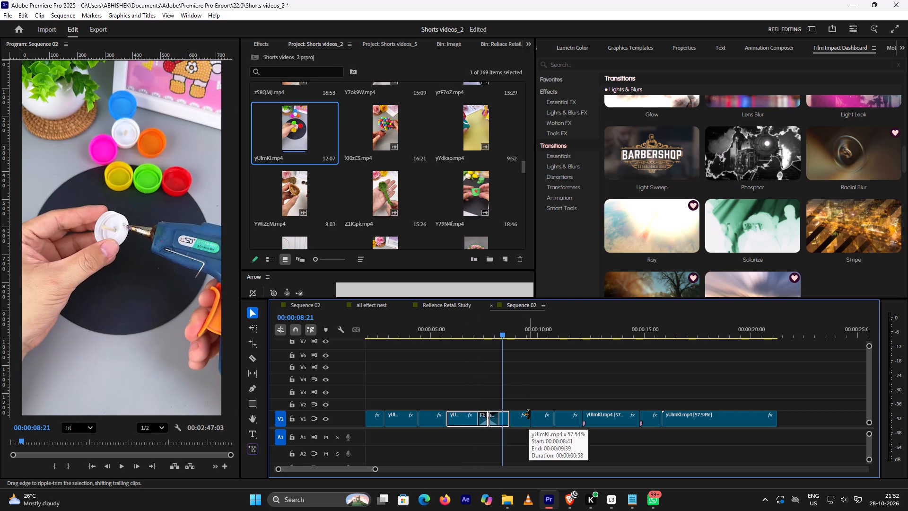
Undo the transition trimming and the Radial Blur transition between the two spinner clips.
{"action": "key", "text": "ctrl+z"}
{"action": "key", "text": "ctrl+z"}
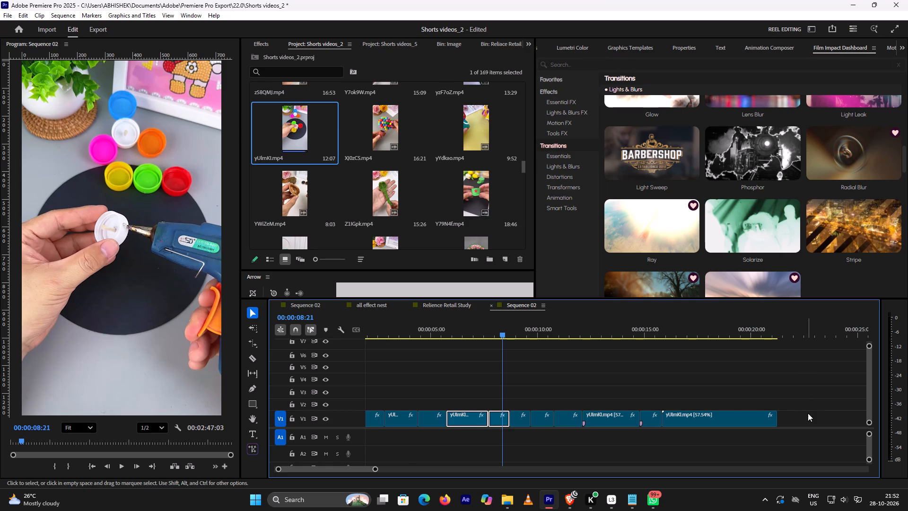
Move all clips on every track after the gap about 20 seconds earlier, leaving a small gap behind the spinner clips.
{"action": "scroll", "coordinate": [808, 412], "scroll_direction": "down", "scroll_amount": 10, "text": "alt"}
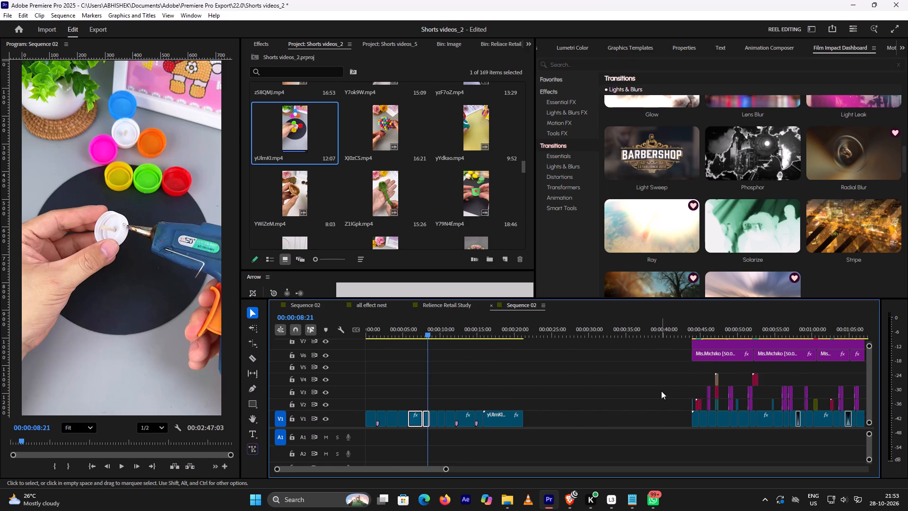
{"action": "key", "text": "a"}
{"action": "left_click_drag", "start_coordinate": [671, 395], "coordinate": [651, 389]}
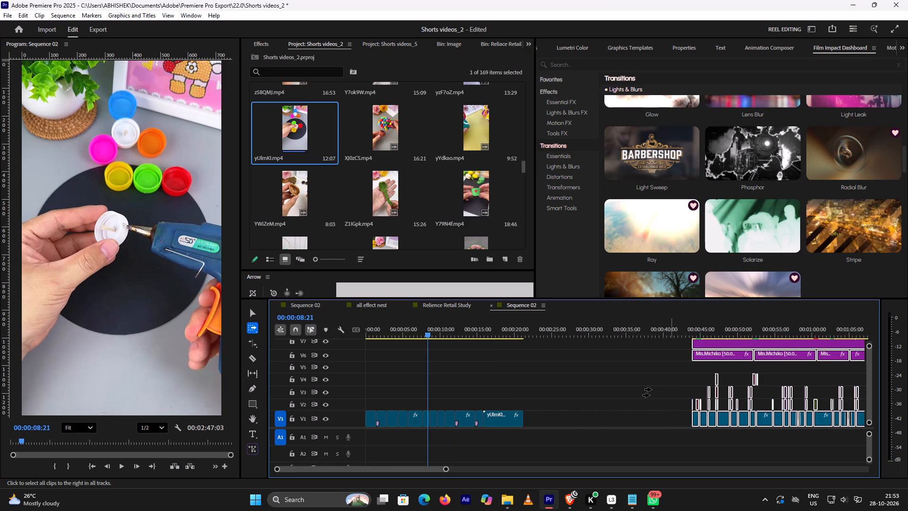
{"action": "left_click_drag", "start_coordinate": [651, 389], "coordinate": [520, 395]}
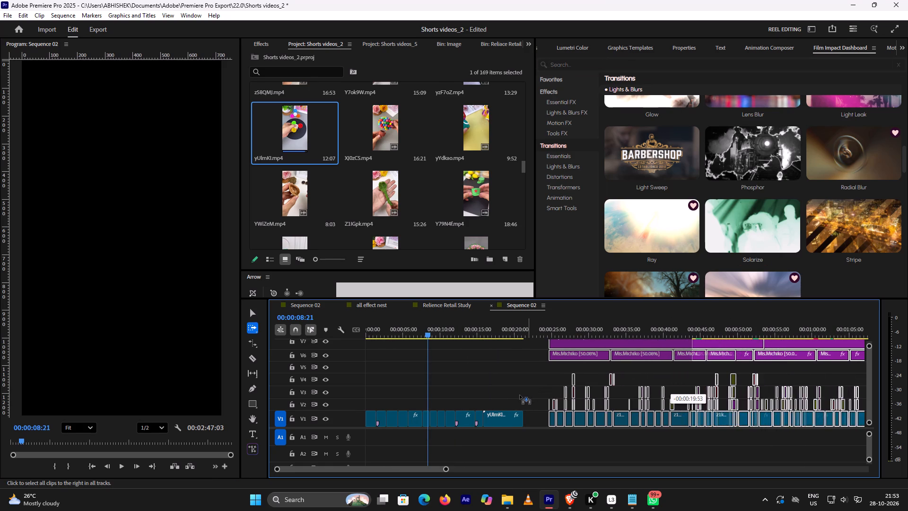
{"action": "left_click_drag", "start_coordinate": [520, 395], "coordinate": [517, 396]}
Deselect the clips and play back the following paper-cup craft edit from 00:00:22:52 to about 00:00:31:32 to review its effects.
{"action": "left_click", "coordinate": [537, 332]}
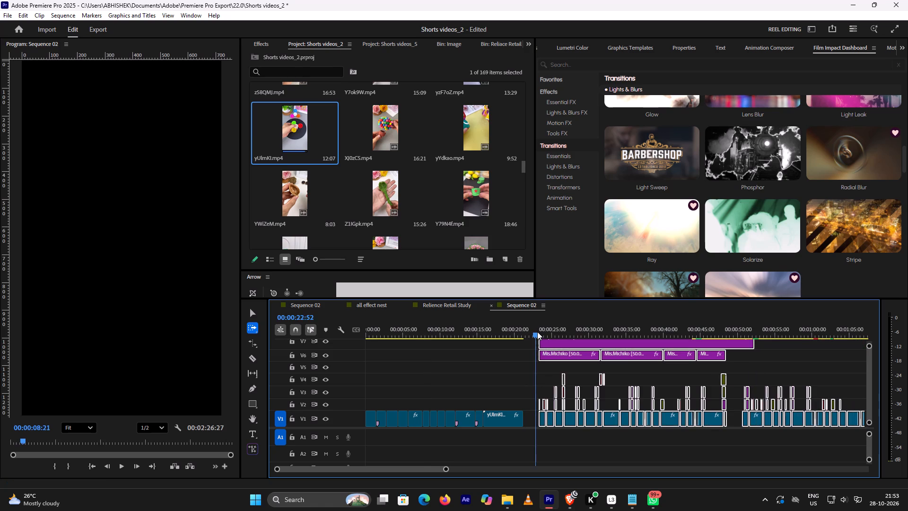
{"action": "left_click", "coordinate": [503, 354]}
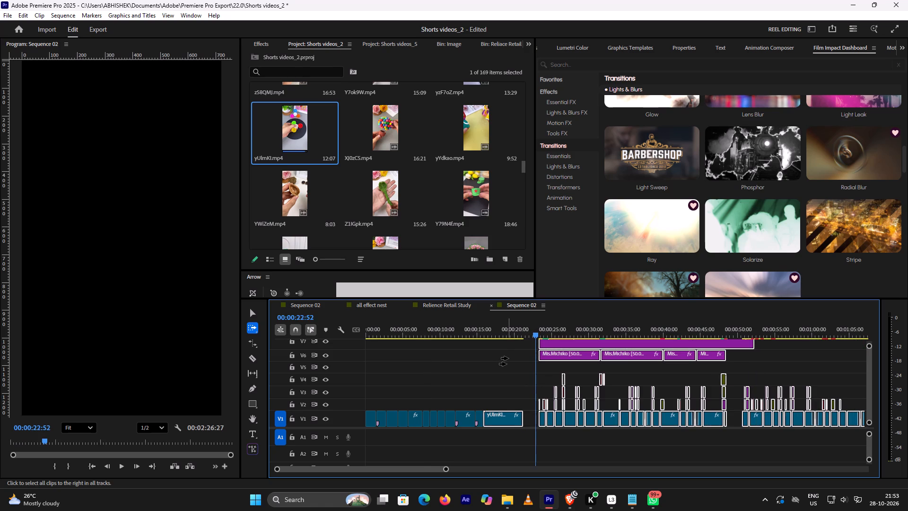
{"action": "key", "text": "v"}
{"action": "left_click", "coordinate": [516, 364]}
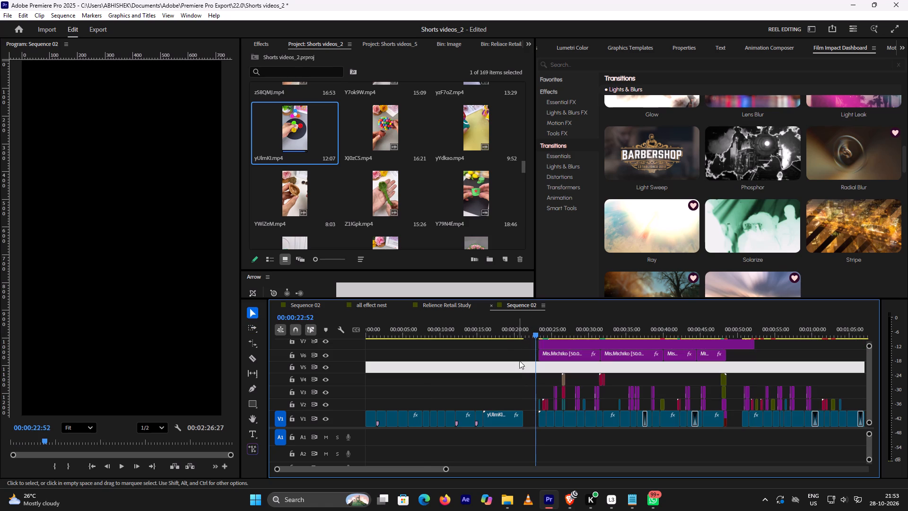
{"action": "key", "text": "space"}
{"action": "key", "text": "space"}
{"action": "key", "text": "space"}
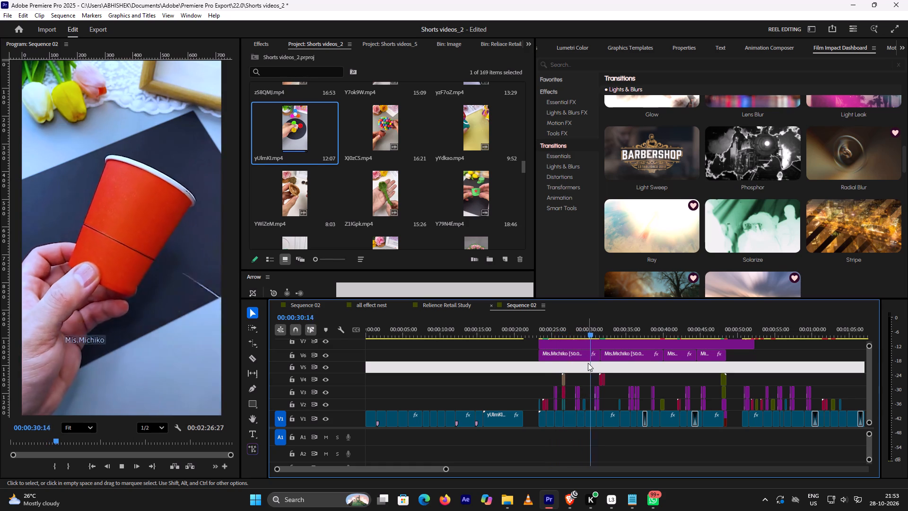
{"action": "key", "text": "space"}
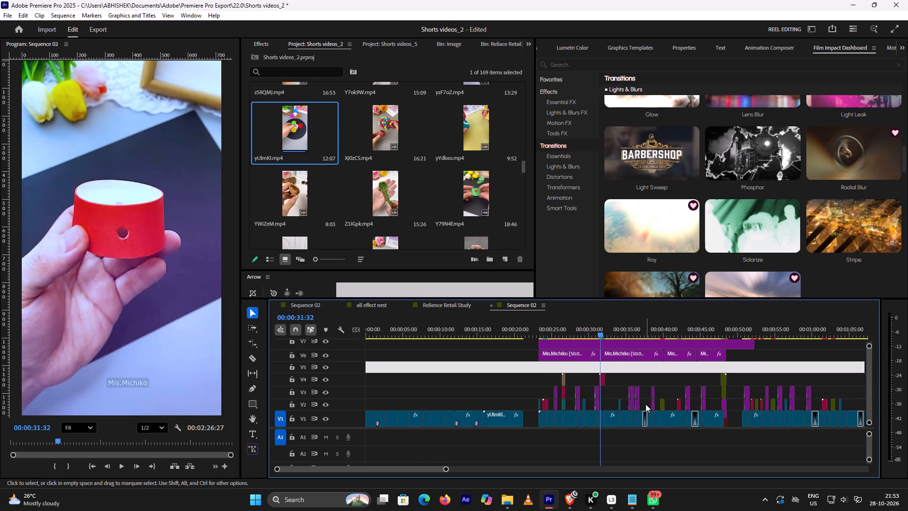
Place the purple effect clips from just before 00:00:31:32 above the spinner clips on V2 and V3, ending near 00:00:12.
{"action": "scroll", "coordinate": [619, 399], "scroll_direction": "up", "scroll_amount": 9, "text": "alt"}
{"action": "left_click_drag", "start_coordinate": [587, 393], "coordinate": [559, 400]}
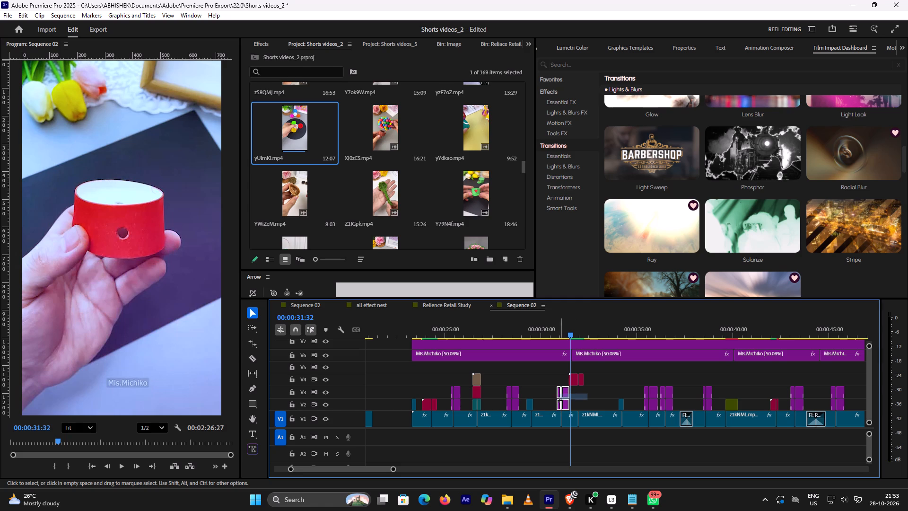
{"action": "left_click_drag", "start_coordinate": [559, 400], "coordinate": [559, 400]}
{"action": "left_click_drag", "start_coordinate": [565, 393], "coordinate": [449, 370]}
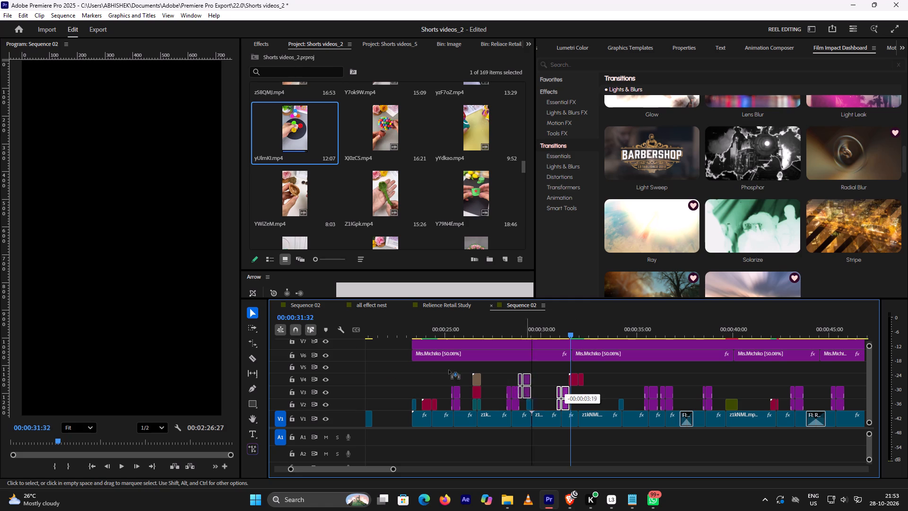
{"action": "left_click_drag", "start_coordinate": [449, 370], "coordinate": [565, 373]}
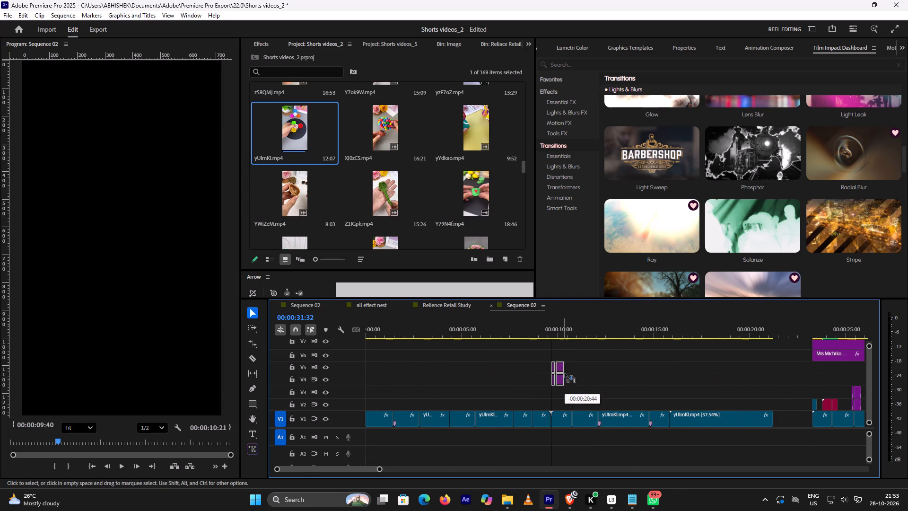
{"action": "left_click_drag", "start_coordinate": [565, 373], "coordinate": [589, 390]}
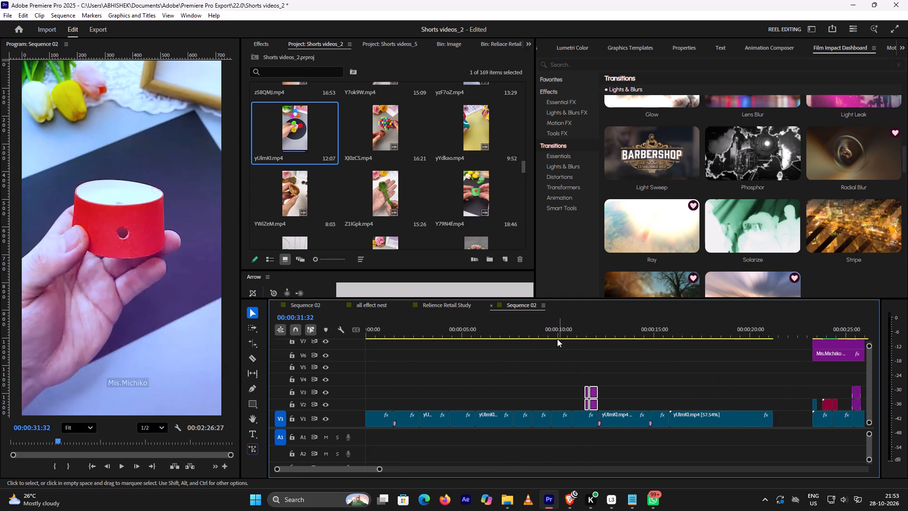
Play back short parts of the spinner clips between about 00:00:05 and 00:00:12, examining the cuts and the placed effect clips.
{"action": "left_click", "coordinate": [548, 322]}
{"action": "key", "text": "space"}
{"action": "key", "text": "space"}
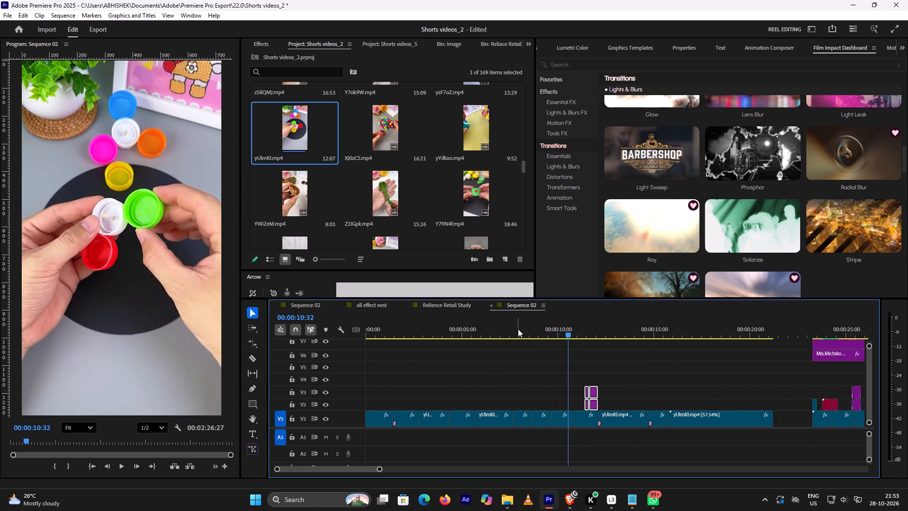
{"action": "left_click", "coordinate": [500, 328]}
{"action": "key", "text": "space"}
{"action": "key", "text": "space"}
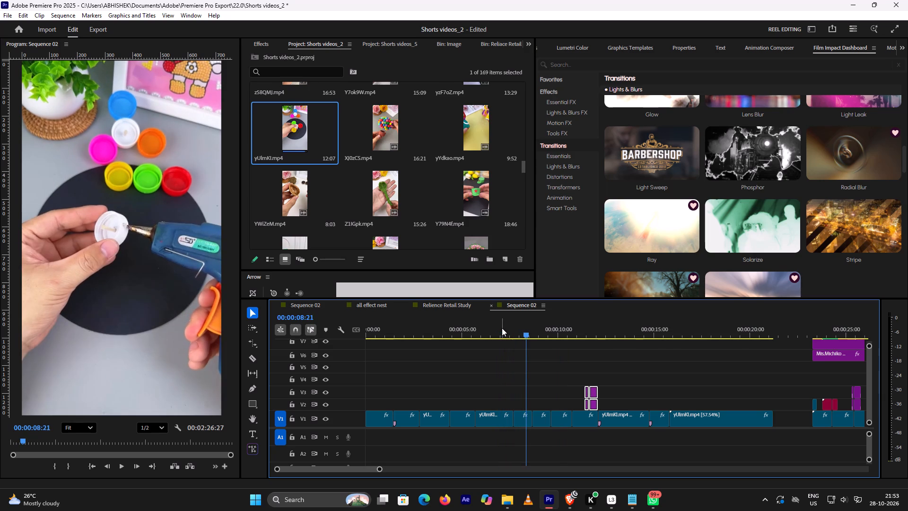
{"action": "key", "text": "space"}
{"action": "key", "text": "space"}
{"action": "left_click", "coordinate": [469, 329]}
{"action": "key", "text": "space"}
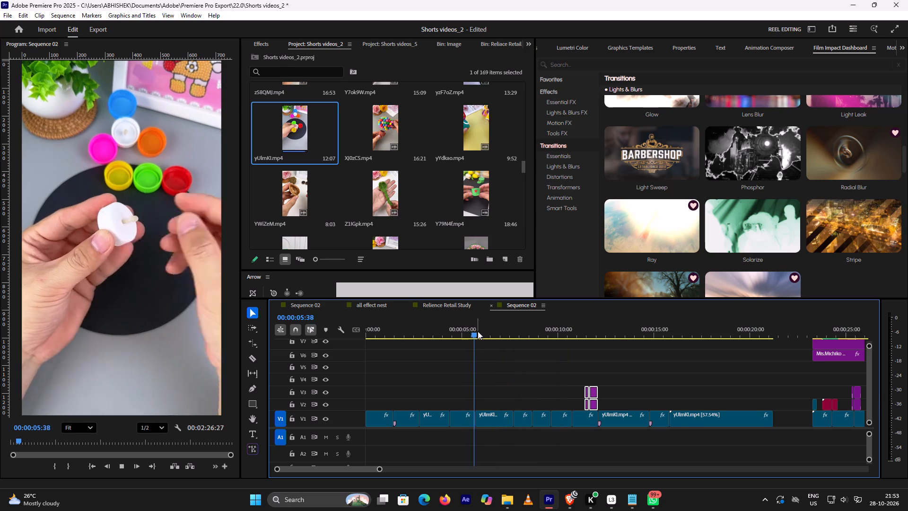
{"action": "key", "text": "space"}
{"action": "left_click", "coordinate": [585, 332]}
{"action": "key", "text": "space"}
{"action": "key", "text": "space"}
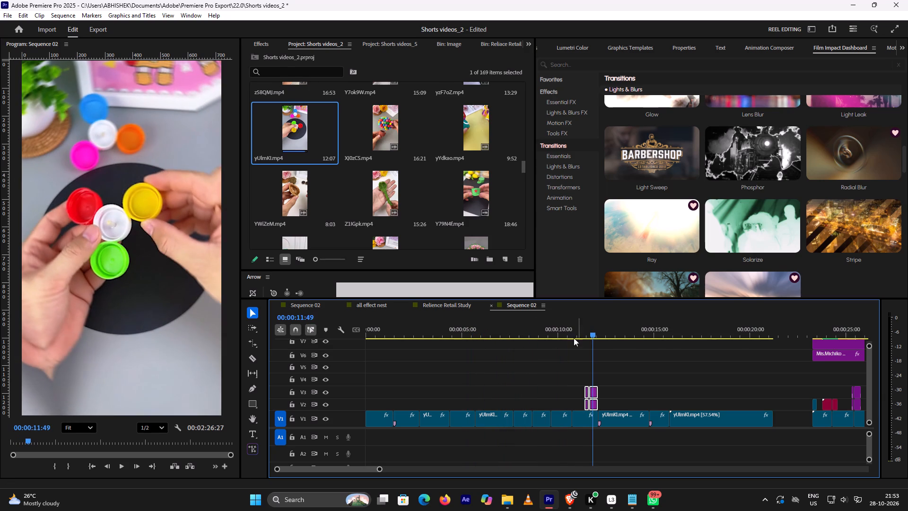
{"action": "left_click", "coordinate": [483, 329]}
{"action": "key", "text": "space"}
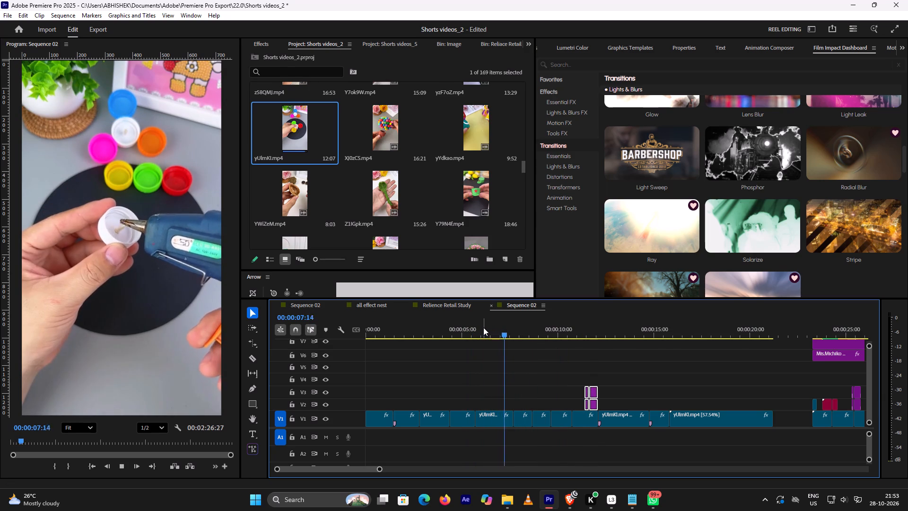
{"action": "key", "text": "space"}
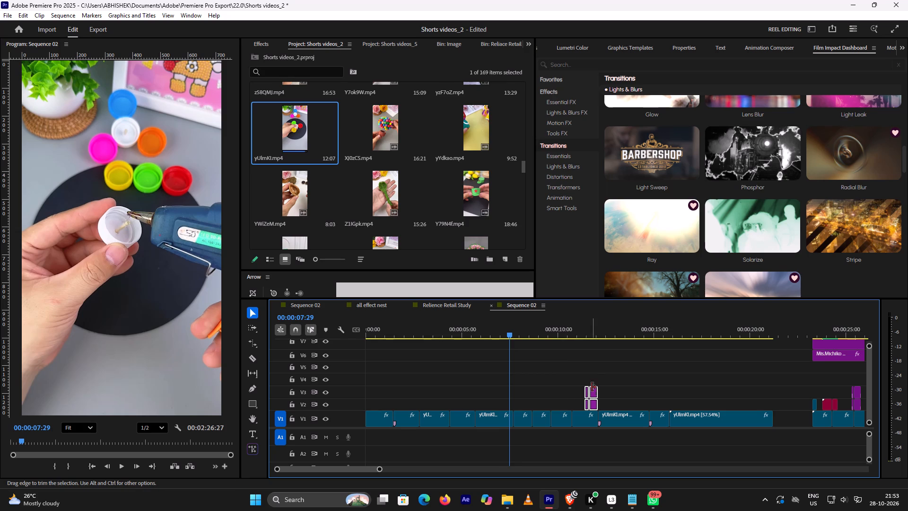
Move the purple effect clips on V2 and V3 earlier so they straddle the spinner cut at 00:00:07:42, and preview them.
{"action": "key", "text": "Down"}
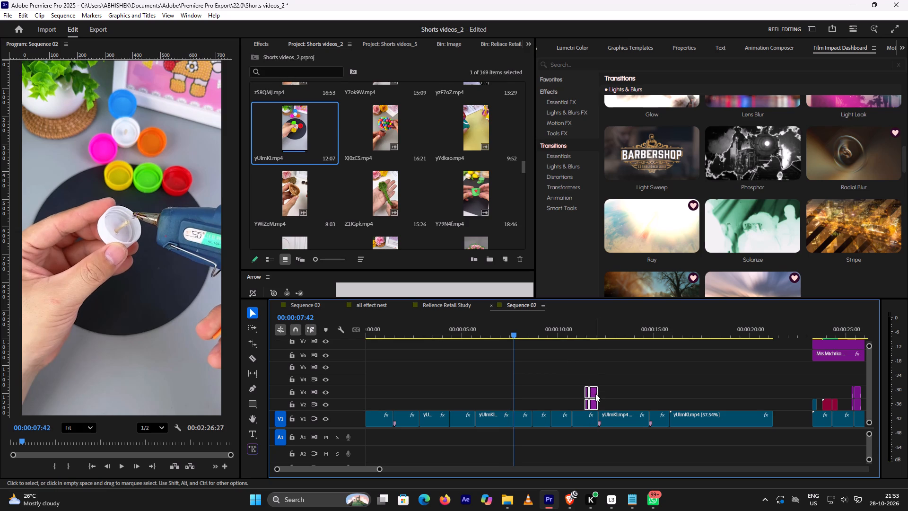
{"action": "left_click_drag", "start_coordinate": [595, 394], "coordinate": [520, 396]}
{"action": "left_click", "coordinate": [499, 333]}
{"action": "key", "text": "space"}
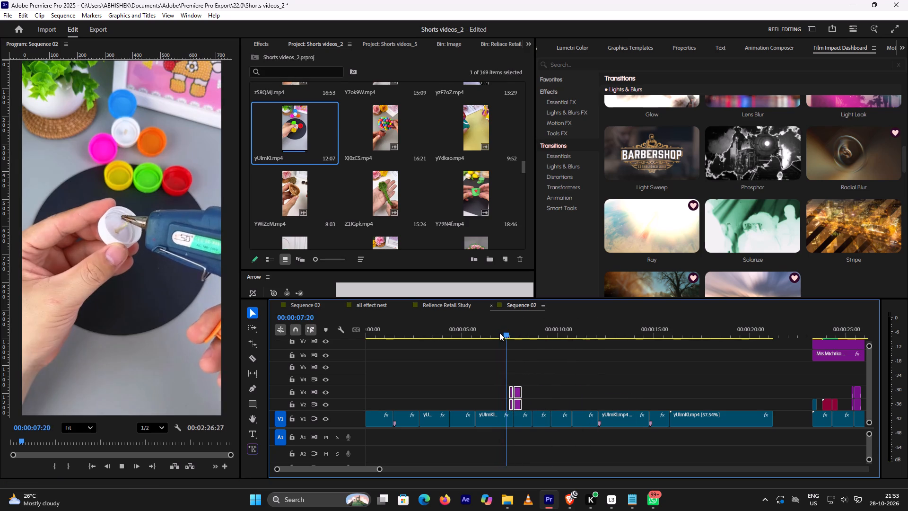
{"action": "key", "text": "space"}
{"action": "scroll", "coordinate": [505, 332], "scroll_direction": "up", "scroll_amount": 4}
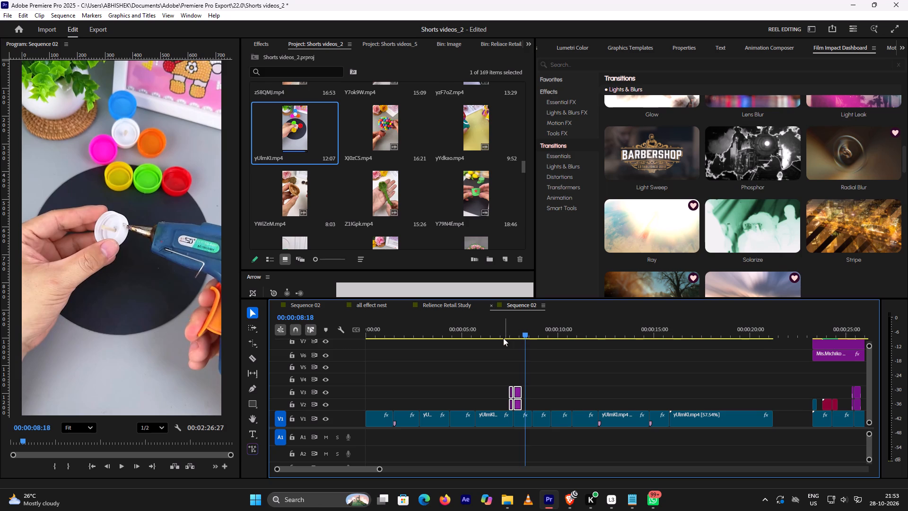
Play back the opening of the spinner clips repeatedly, examining the first cut near 00:00:01:28.
{"action": "left_click", "coordinate": [383, 326]}
{"action": "key", "text": "space"}
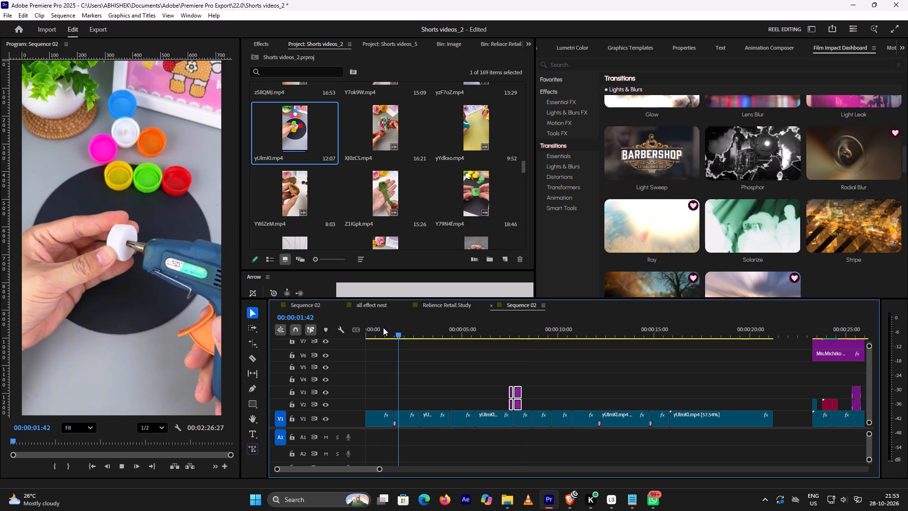
{"action": "key", "text": "space"}
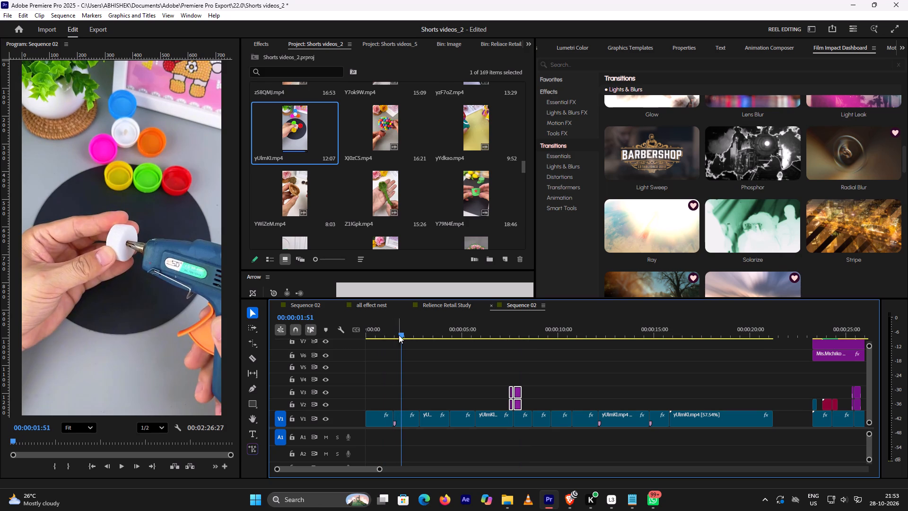
{"action": "left_click_drag", "start_coordinate": [398, 334], "coordinate": [347, 333]}
{"action": "key", "text": "space"}
{"action": "key", "text": "space"}
{"action": "key", "text": "space"}
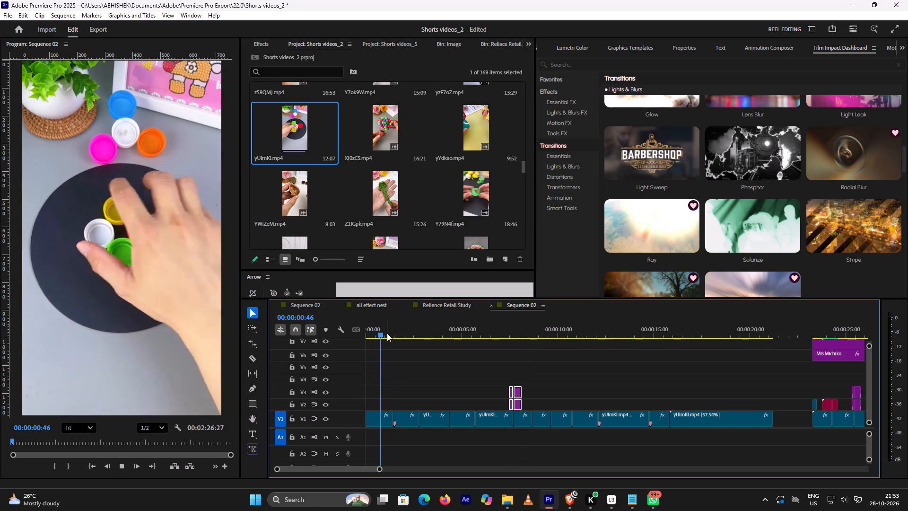
{"action": "key", "text": "space"}
{"action": "left_click_drag", "start_coordinate": [391, 335], "coordinate": [384, 334]}
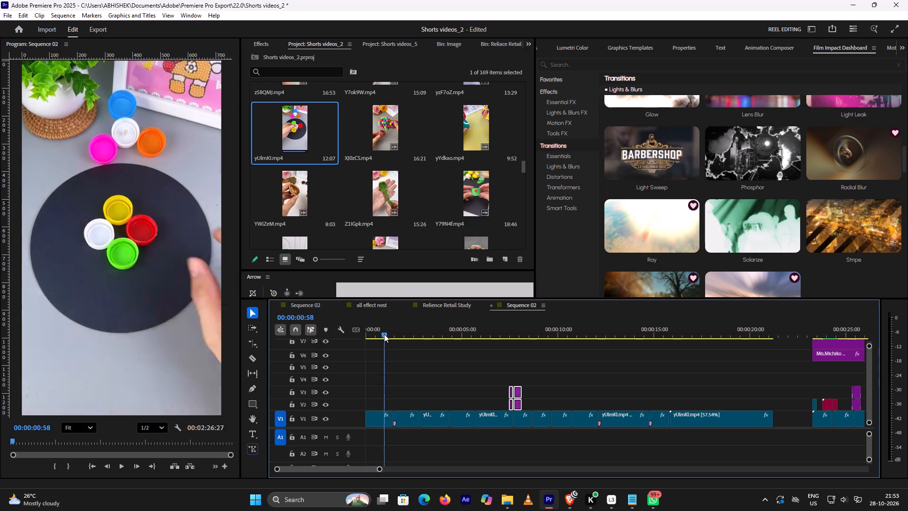
{"action": "left_click_drag", "start_coordinate": [384, 334], "coordinate": [328, 331]}
{"action": "key", "text": "space"}
{"action": "key", "text": "space"}
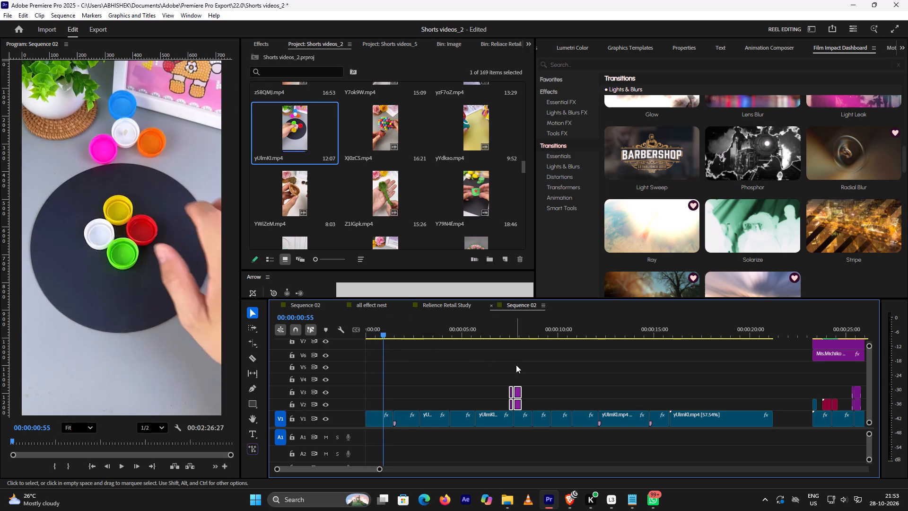
{"action": "key", "text": "space"}
{"action": "key", "text": "space"}
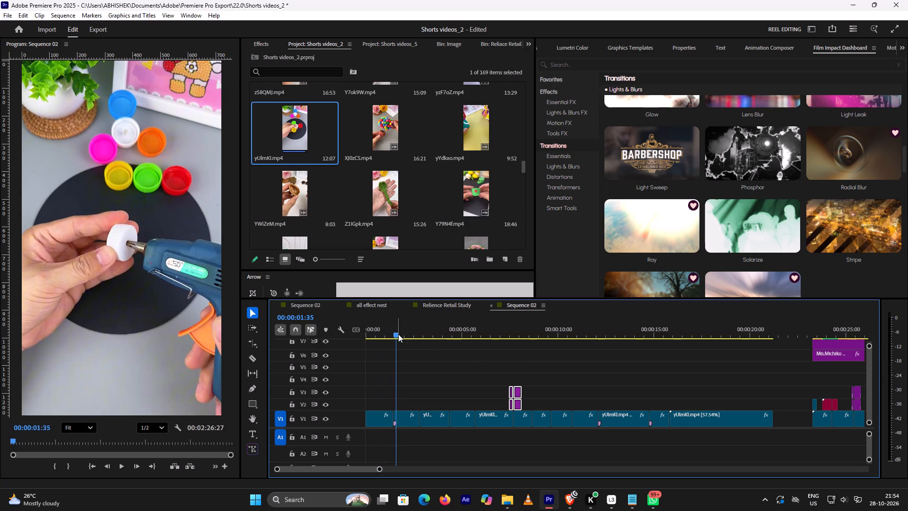
{"action": "left_click_drag", "start_coordinate": [398, 334], "coordinate": [353, 331]}
{"action": "key", "text": "space"}
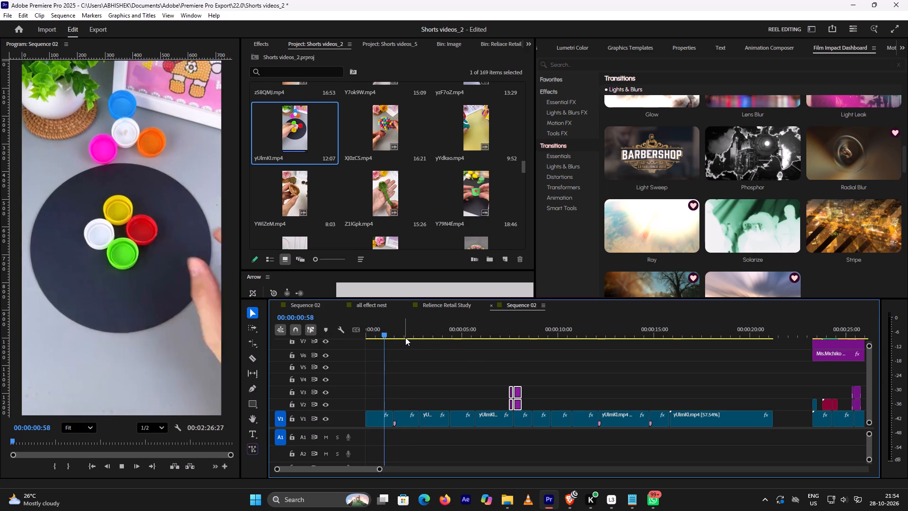
{"action": "key", "text": "space"}
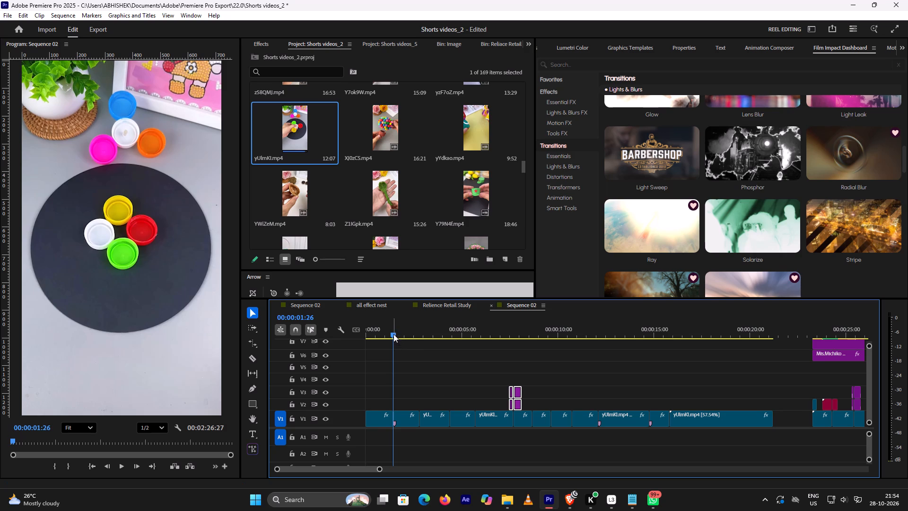
{"action": "left_click", "coordinate": [394, 334]}
{"action": "key", "text": "space"}
{"action": "key", "text": "space"}
{"action": "left_click", "coordinate": [387, 334]}
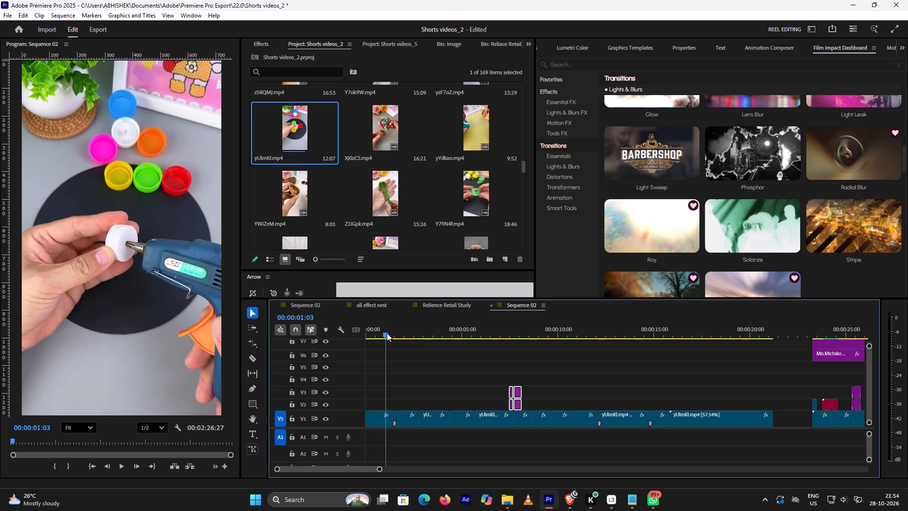
{"action": "key", "text": "space"}
{"action": "key", "text": "space"}
{"action": "left_click", "coordinate": [388, 332]}
{"action": "key", "text": "space"}
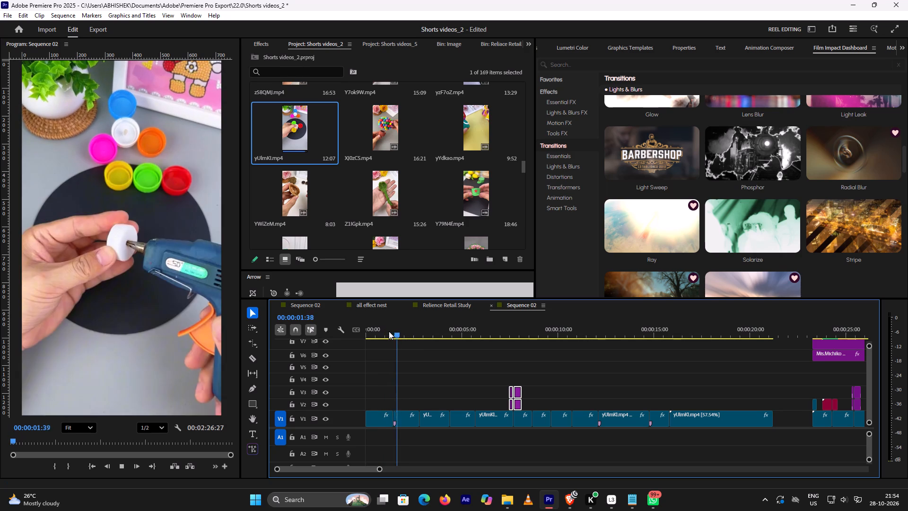
{"action": "key", "text": "space"}
{"action": "left_click", "coordinate": [389, 331]}
{"action": "key", "text": "space"}
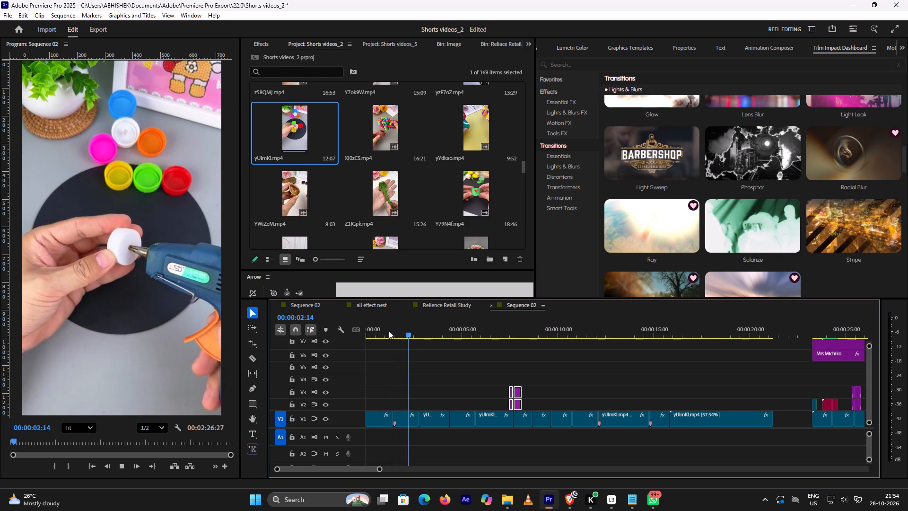
{"action": "key", "text": "space"}
{"action": "left_click", "coordinate": [389, 331]}
{"action": "key", "text": "space"}
{"action": "key", "text": "space"}
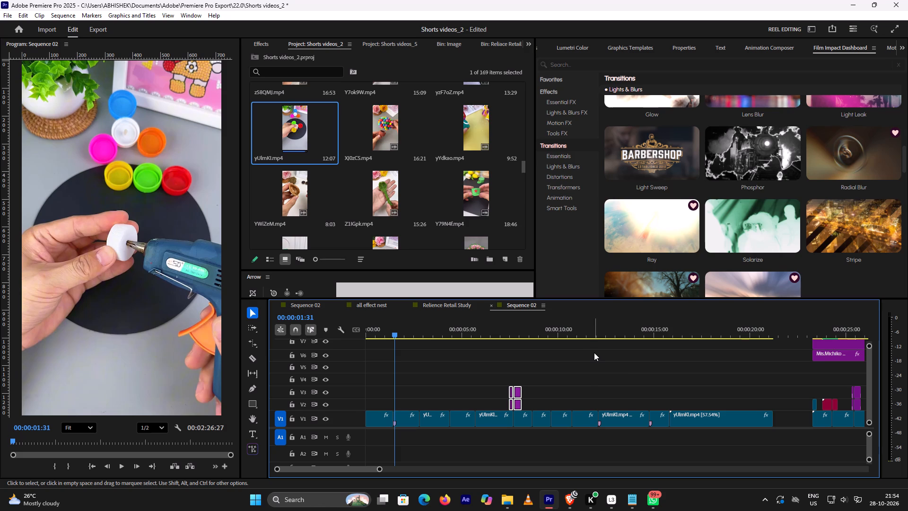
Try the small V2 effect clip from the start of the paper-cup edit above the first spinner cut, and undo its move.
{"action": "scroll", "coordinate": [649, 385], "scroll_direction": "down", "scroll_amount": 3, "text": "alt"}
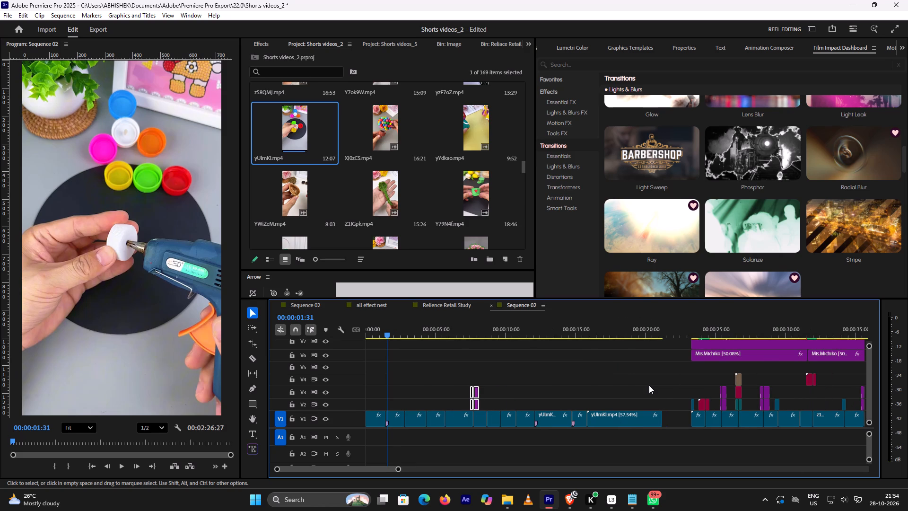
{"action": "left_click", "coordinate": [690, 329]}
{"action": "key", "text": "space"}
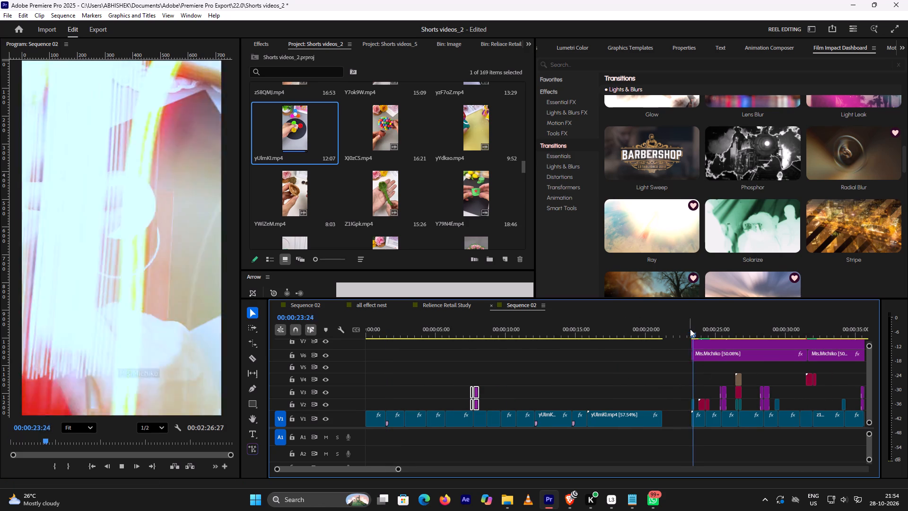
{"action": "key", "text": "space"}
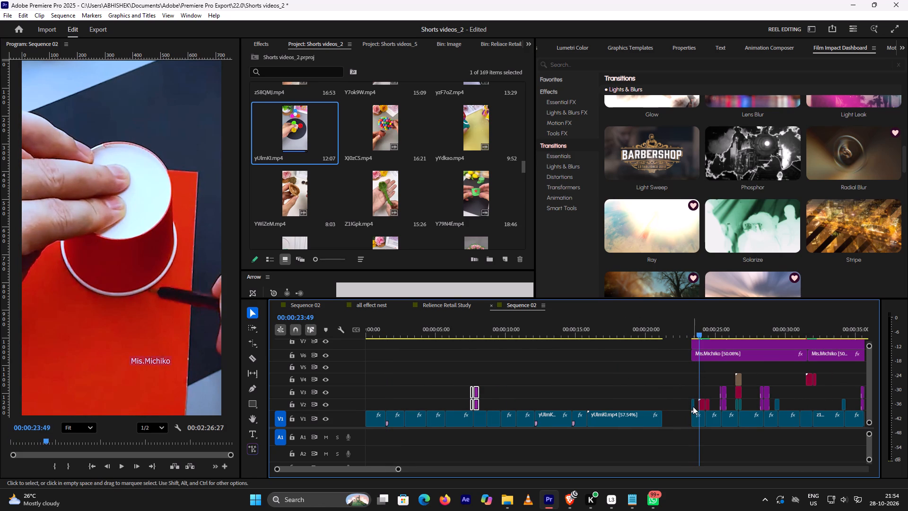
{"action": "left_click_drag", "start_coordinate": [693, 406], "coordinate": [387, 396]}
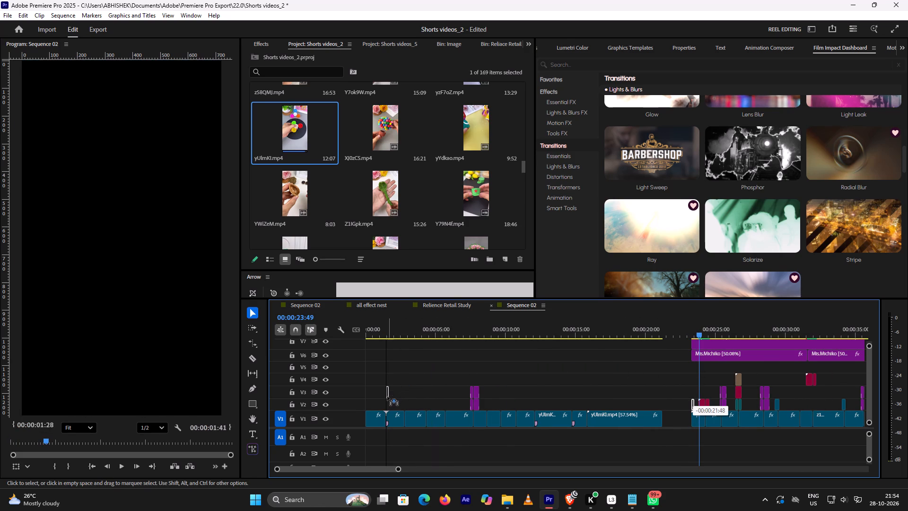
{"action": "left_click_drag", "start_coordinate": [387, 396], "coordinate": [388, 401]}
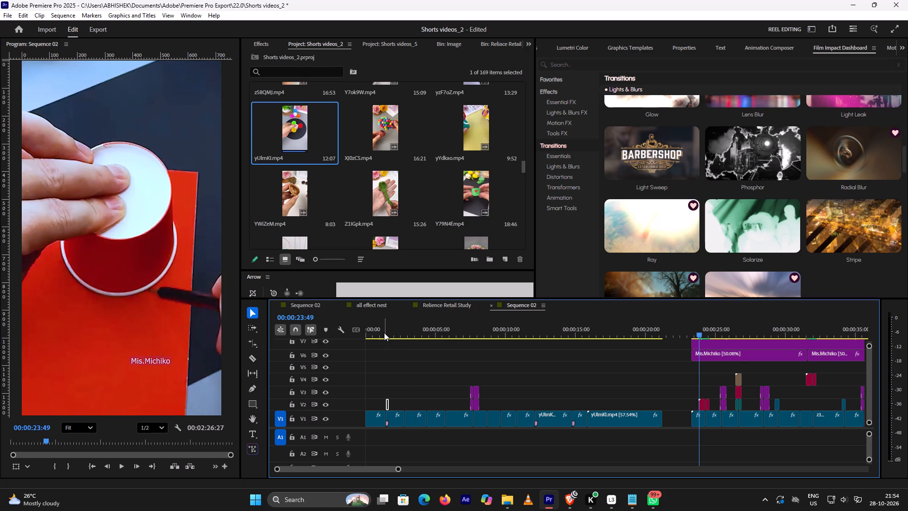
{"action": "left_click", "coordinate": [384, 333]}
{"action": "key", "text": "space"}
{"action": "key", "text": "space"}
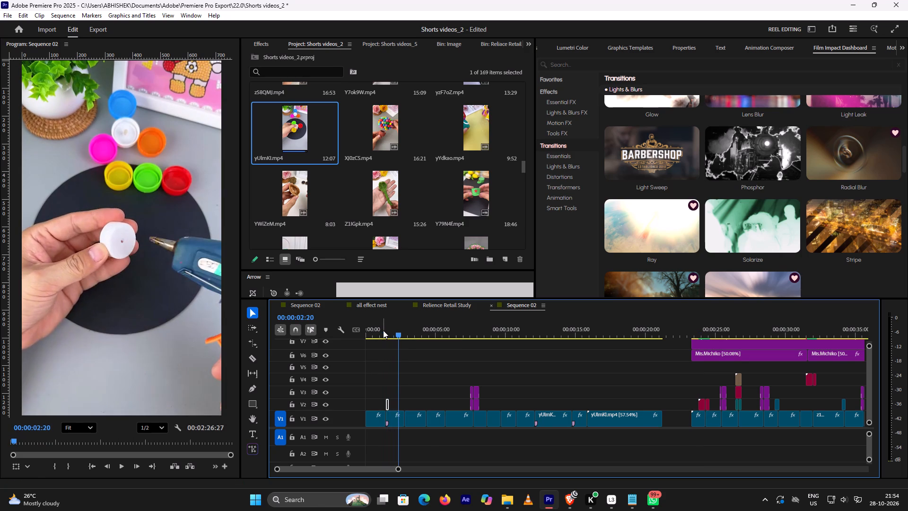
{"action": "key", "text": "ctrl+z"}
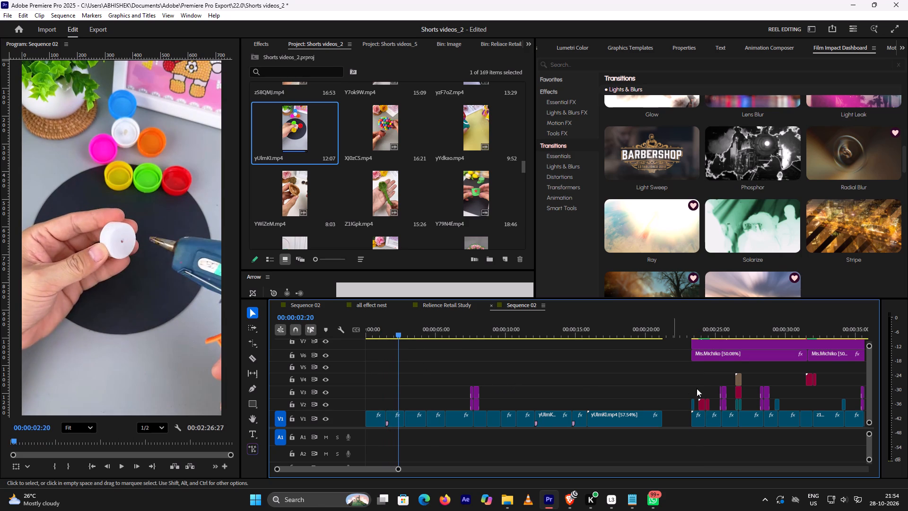
Move the small V2 effect clip from about 00:00:29 above the spinner's first cut, overlapping both sides of 00:00:01:28.
{"action": "left_click", "coordinate": [769, 327]}
{"action": "key", "text": "space"}
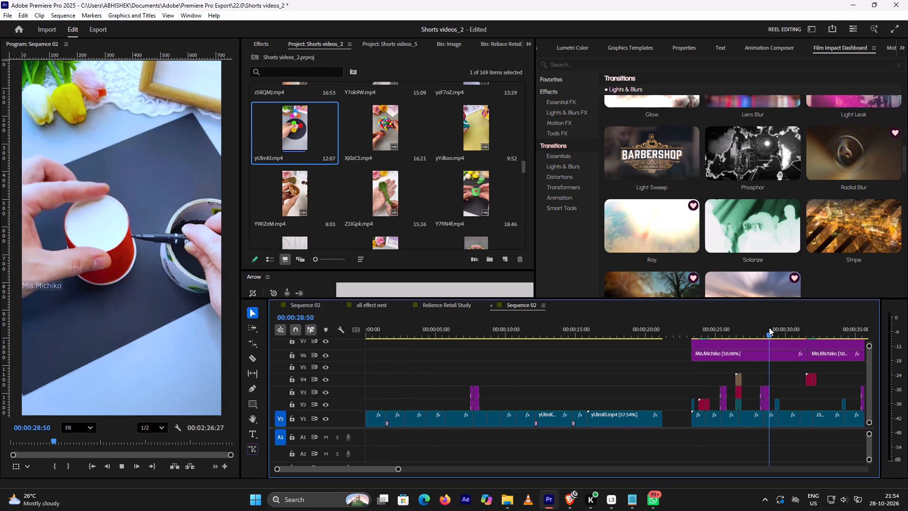
{"action": "key", "text": "space"}
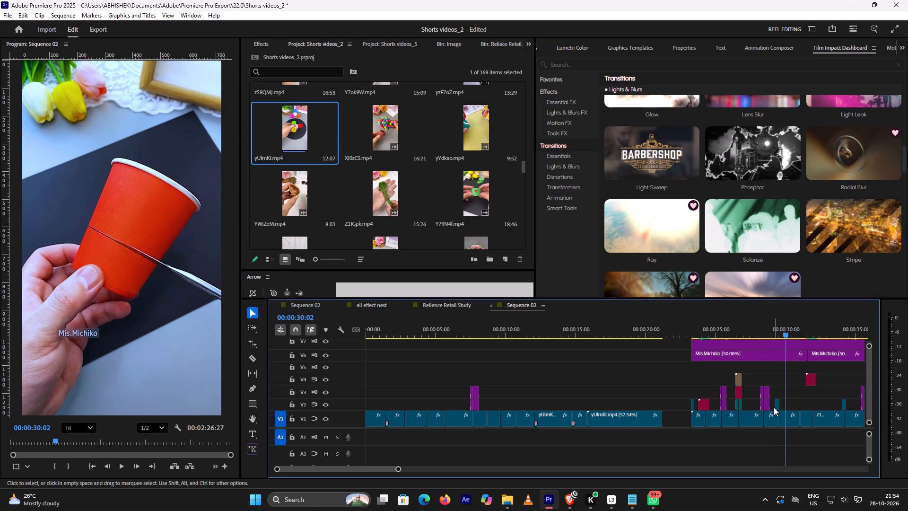
{"action": "left_click_drag", "start_coordinate": [778, 404], "coordinate": [777, 398]}
{"action": "left_click_drag", "start_coordinate": [777, 398], "coordinate": [389, 400]}
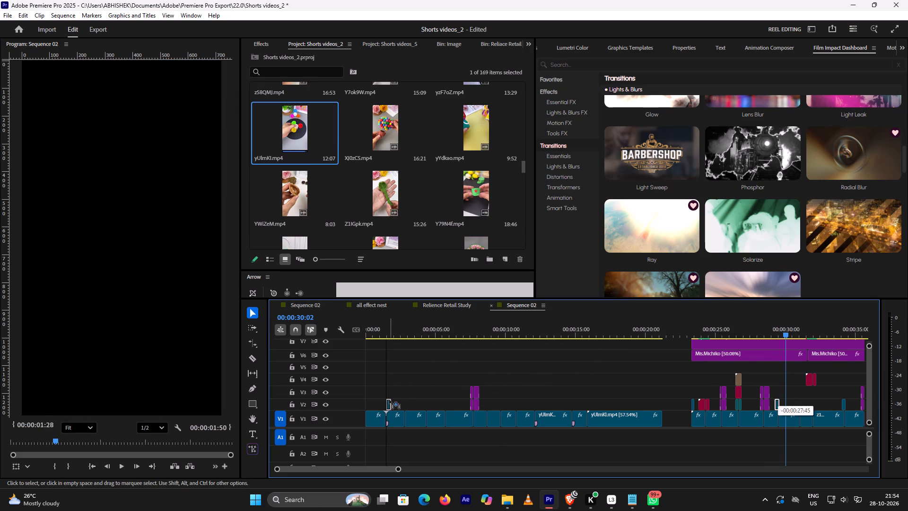
{"action": "left_click_drag", "start_coordinate": [389, 400], "coordinate": [390, 402]}
{"action": "scroll", "coordinate": [422, 389], "scroll_direction": "up", "scroll_amount": 5, "text": "alt"}
{"action": "scroll", "coordinate": [421, 391], "scroll_direction": "up", "scroll_amount": 7}
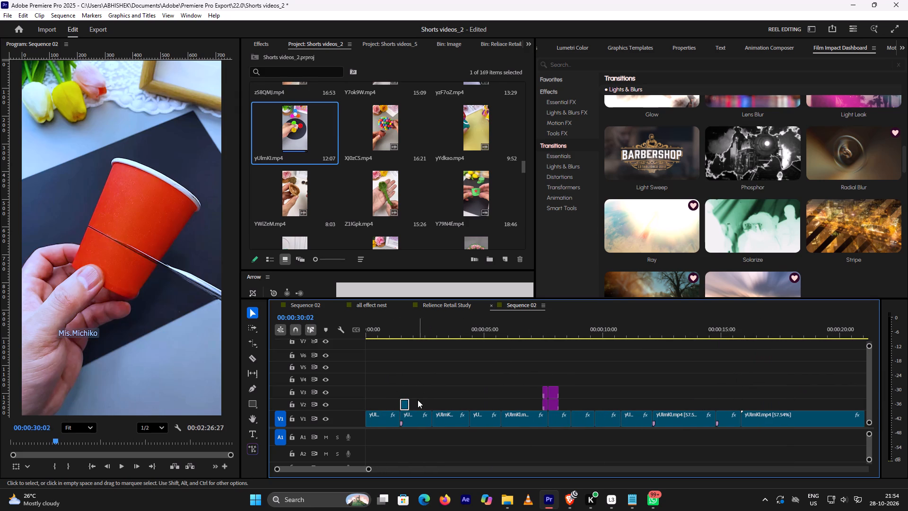
{"action": "left_click_drag", "start_coordinate": [404, 407], "coordinate": [400, 406]}
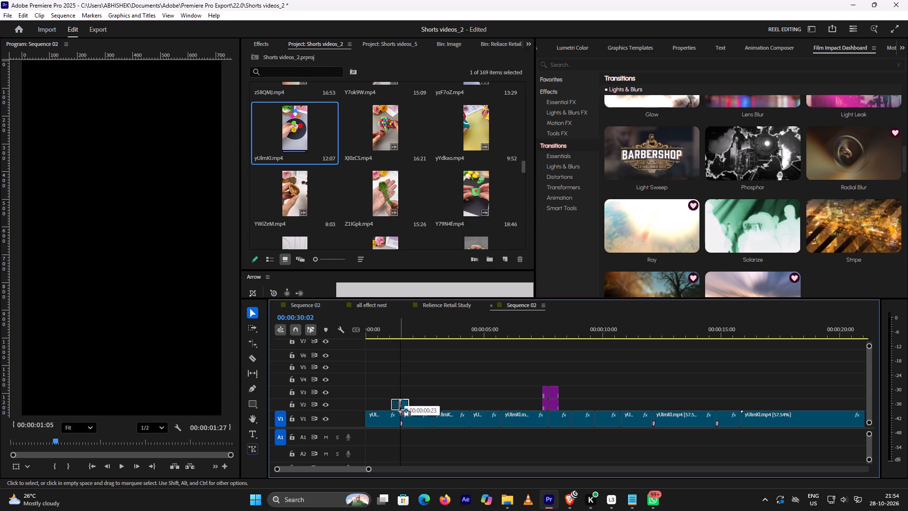
{"action": "left_click_drag", "start_coordinate": [400, 406], "coordinate": [400, 406]}
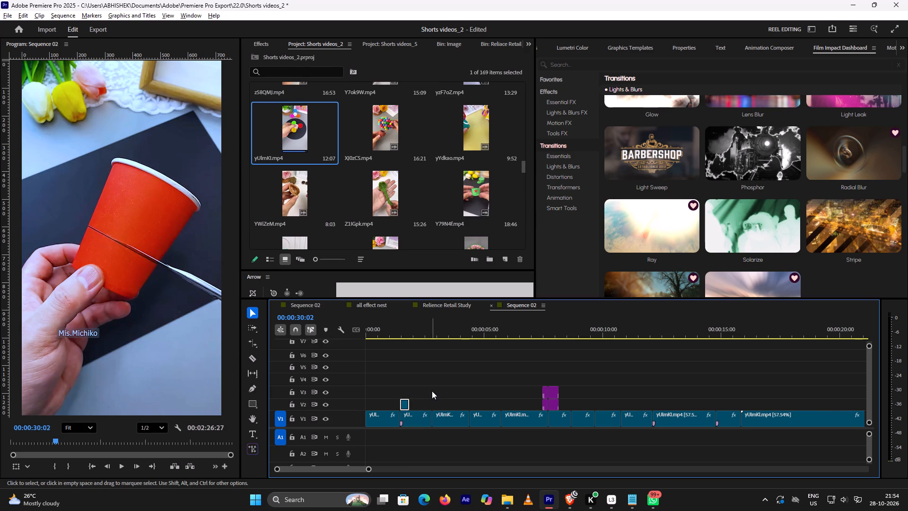
{"action": "scroll", "coordinate": [432, 391], "scroll_direction": "up", "scroll_amount": 6, "text": "alt"}
{"action": "scroll", "coordinate": [409, 401], "scroll_direction": "up", "scroll_amount": 2}
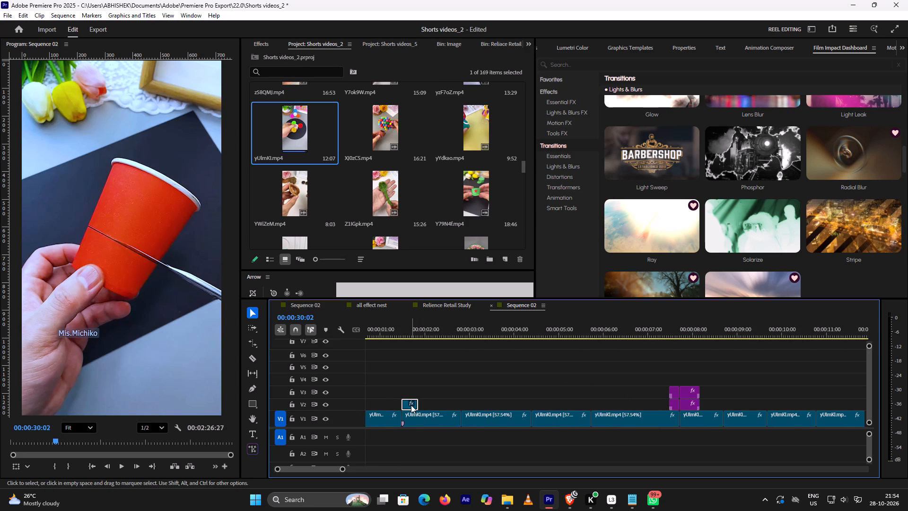
{"action": "left_click_drag", "start_coordinate": [411, 405], "coordinate": [405, 409]}
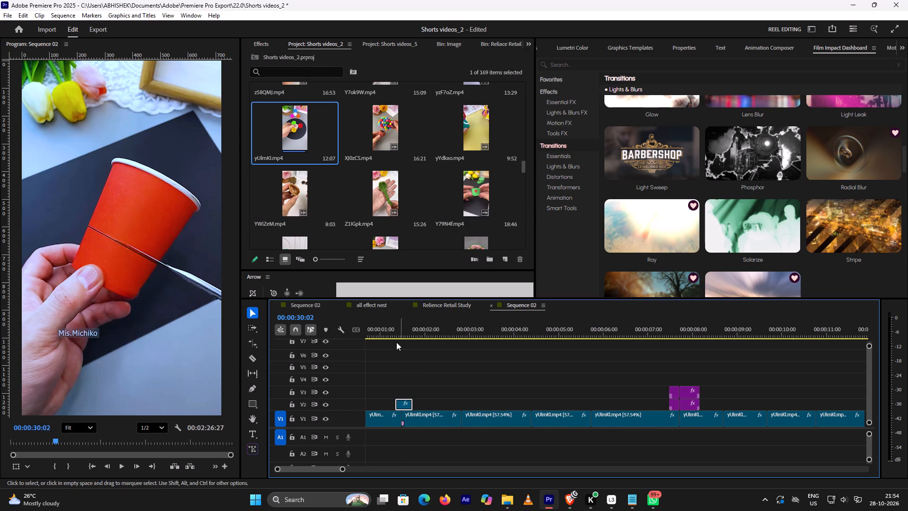
Play back the first spinner cut and the following footage to about 00:00:03:14, examining the placed effect clip.
{"action": "left_click", "coordinate": [392, 333]}
{"action": "key", "text": "space"}
{"action": "key", "text": "space"}
{"action": "left_click", "coordinate": [392, 328]}
{"action": "key", "text": "space"}
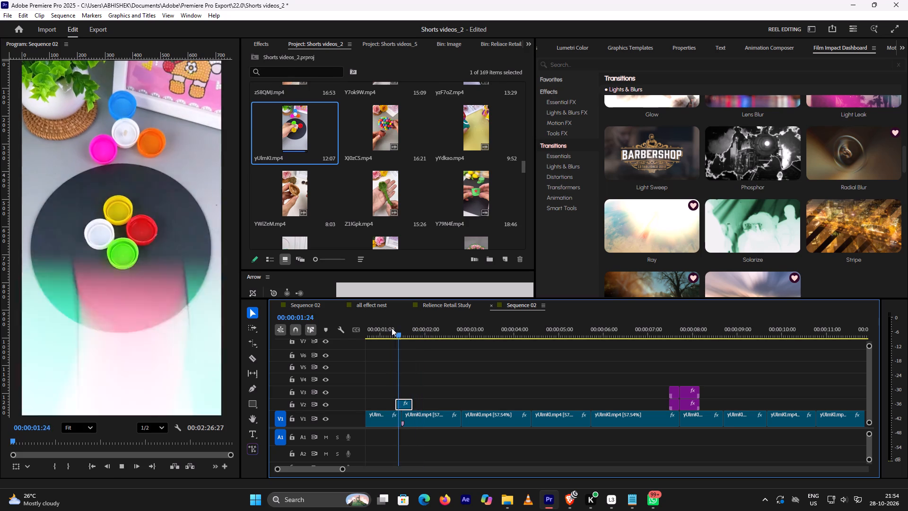
{"action": "key", "text": "space"}
{"action": "key", "text": "space"}
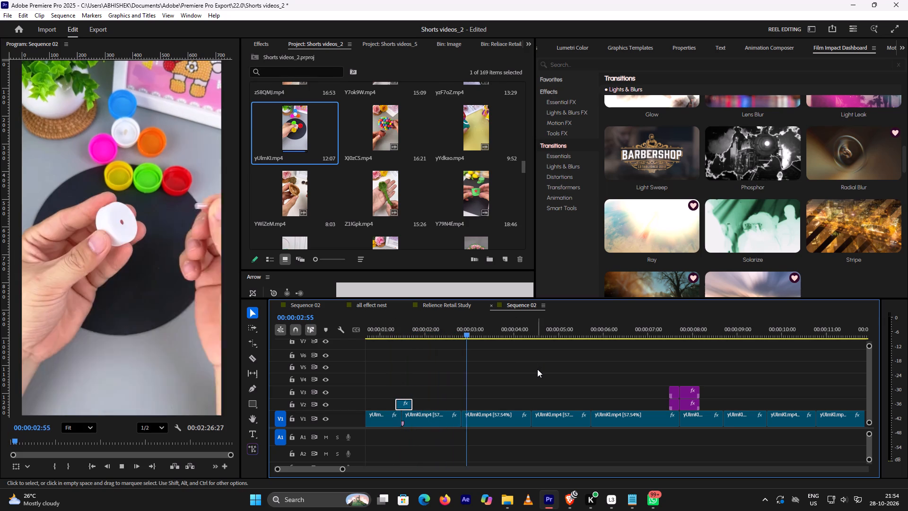
{"action": "key", "text": "space"}
{"action": "scroll", "coordinate": [522, 368], "scroll_direction": "down", "scroll_amount": 5, "text": "alt"}
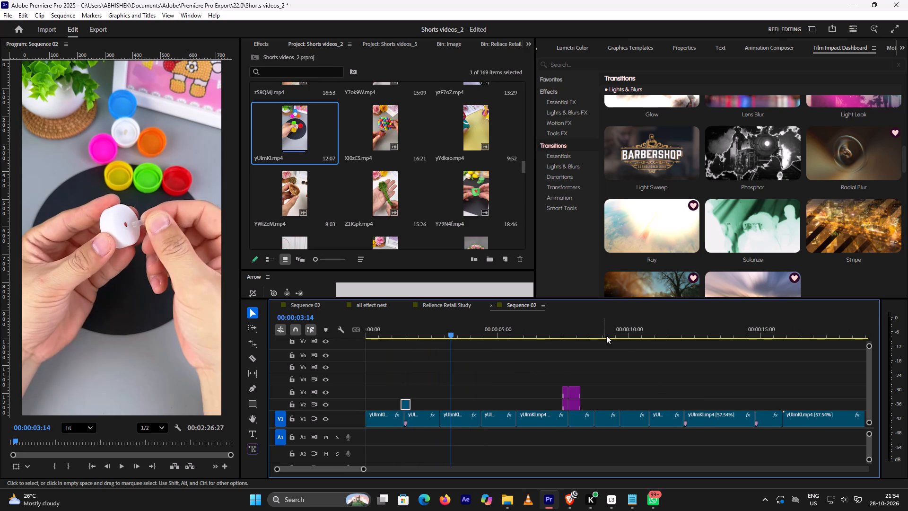
{"action": "scroll", "coordinate": [629, 359], "scroll_direction": "down", "scroll_amount": 9}
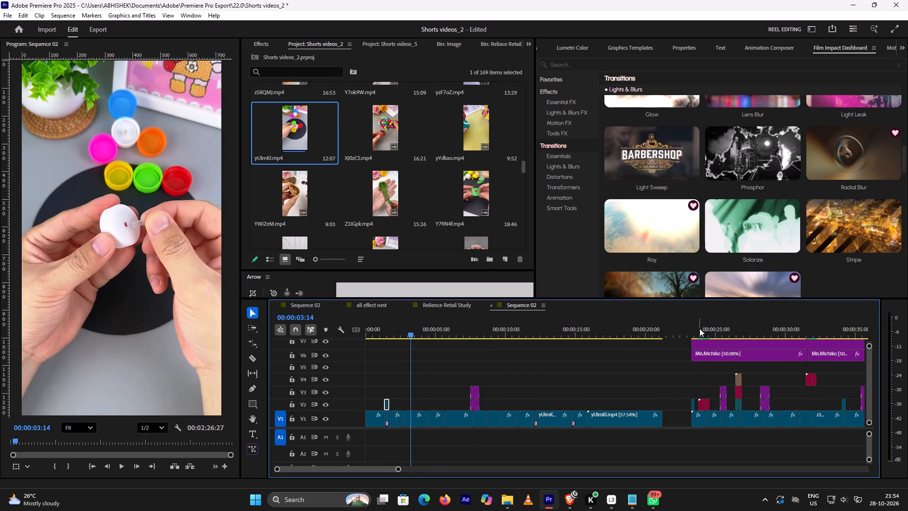
Copy the stacked purple V2 and V3 effect clips from about 00:00:25:30 to the spinner's second cut, just before 00:00:03:00.
{"action": "left_click", "coordinate": [699, 328]}
{"action": "key", "text": "space"}
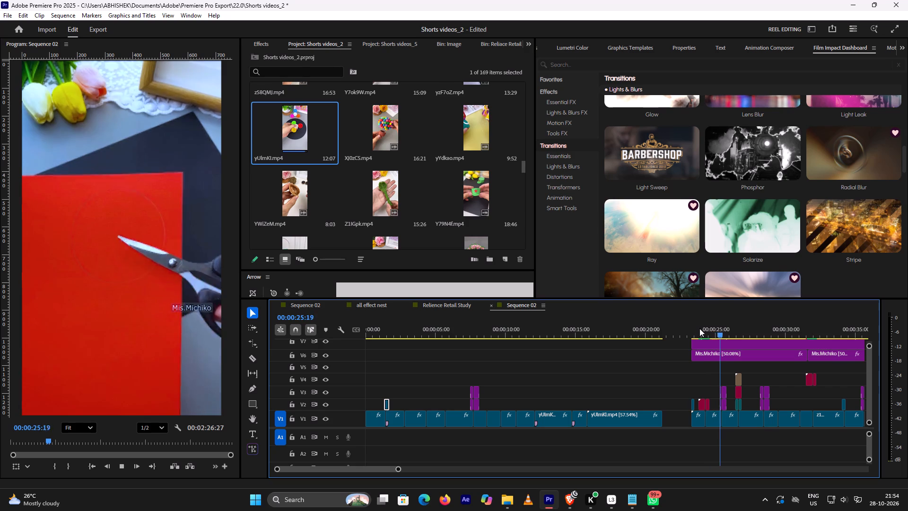
{"action": "key", "text": "space"}
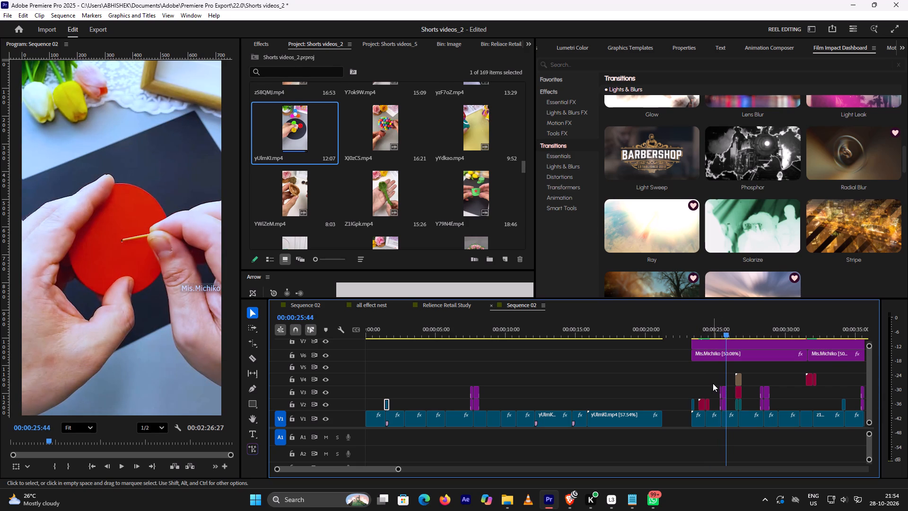
{"action": "left_click_drag", "start_coordinate": [713, 383], "coordinate": [729, 405], "text": "alt"}
{"action": "left_click_drag", "start_coordinate": [725, 394], "coordinate": [584, 392], "text": "alt"}
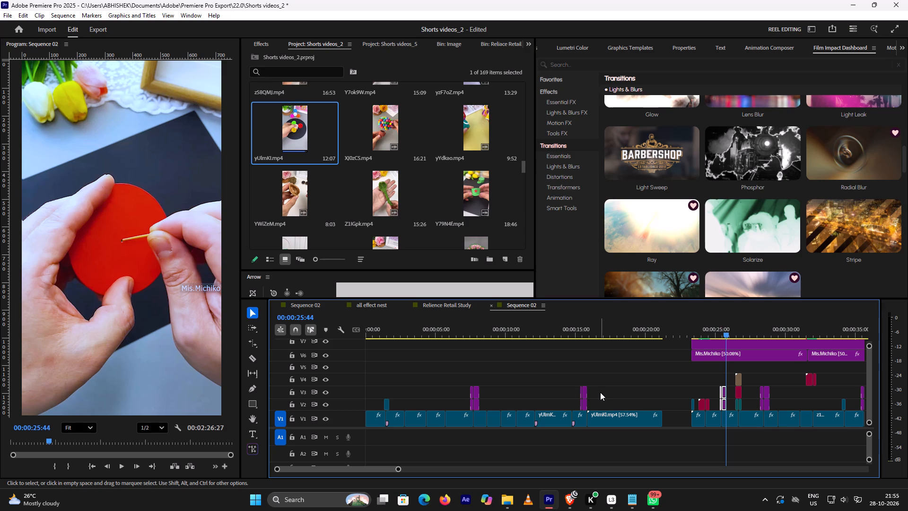
{"action": "left_click_drag", "start_coordinate": [600, 392], "coordinate": [572, 401]}
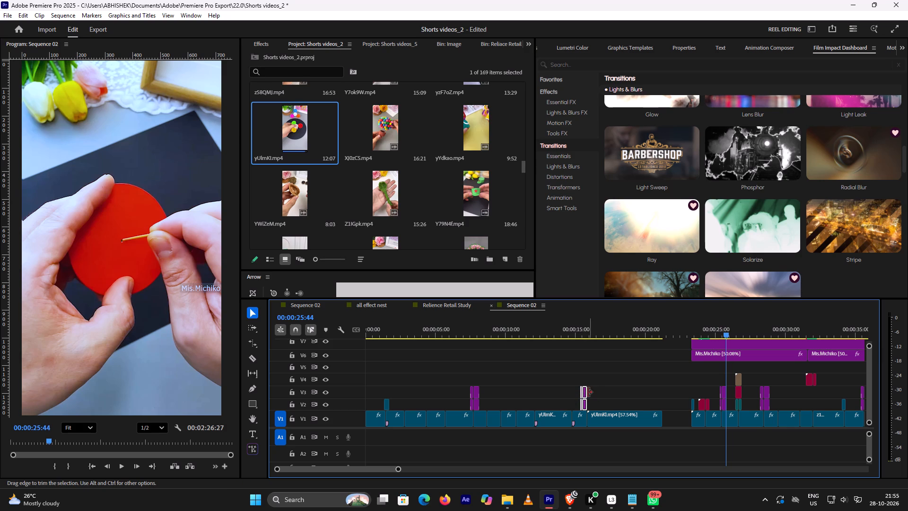
{"action": "left_click_drag", "start_coordinate": [585, 393], "coordinate": [364, 381]}
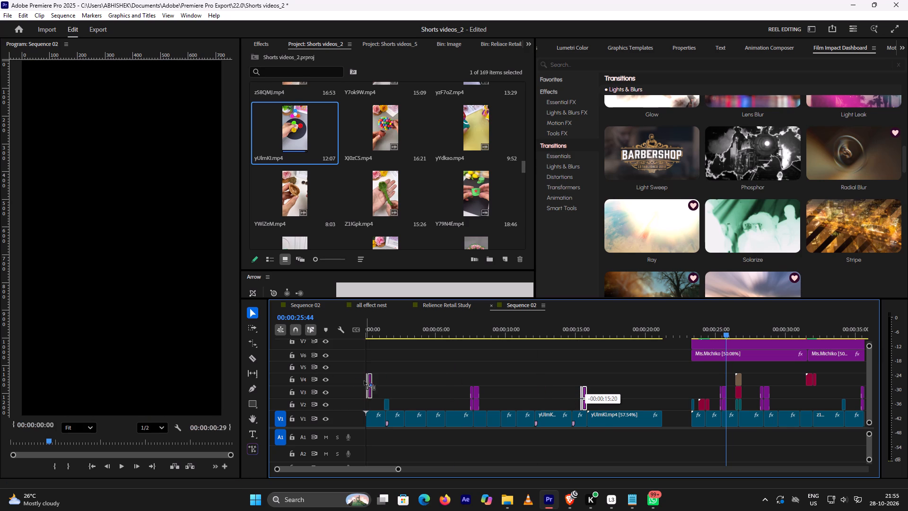
{"action": "left_click_drag", "start_coordinate": [364, 381], "coordinate": [408, 396]}
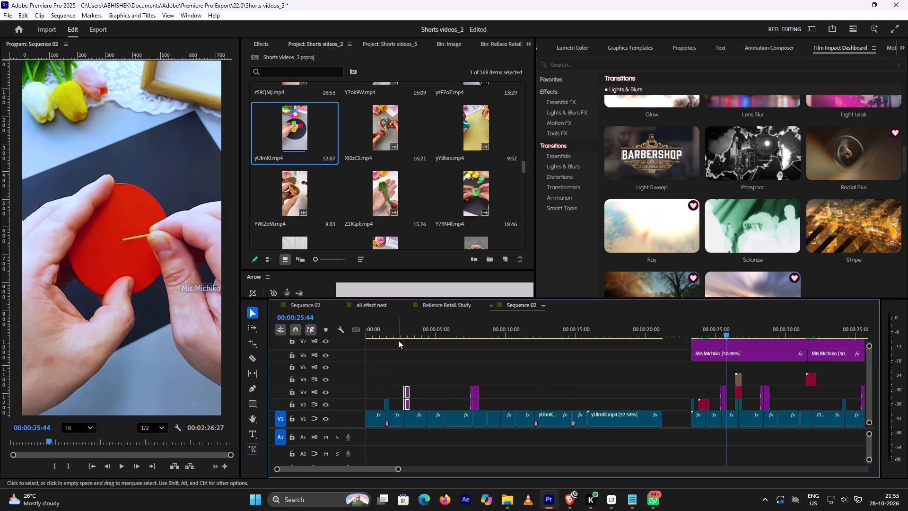
Play back the spinner's second cut repeatedly and on to about 00:00:04:54, examining the placed effect clips.
{"action": "left_click", "coordinate": [399, 334]}
{"action": "key", "text": "space"}
{"action": "key", "text": "space"}
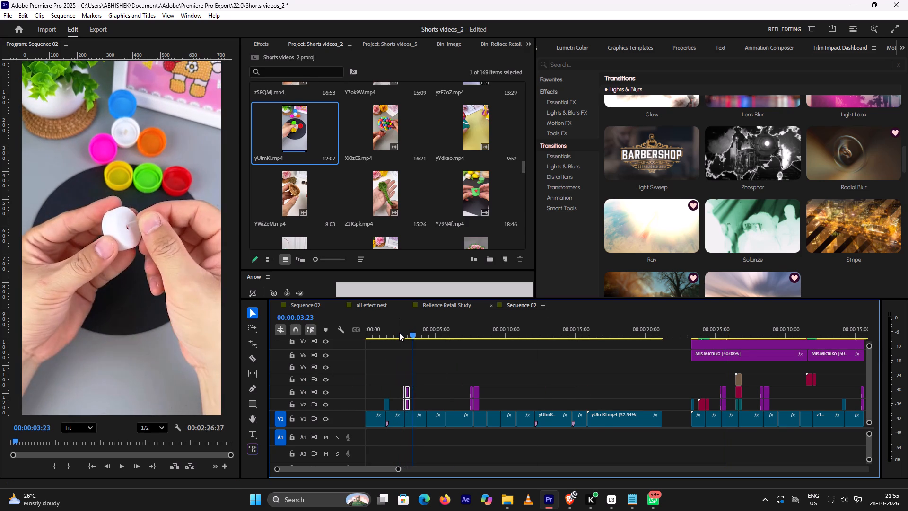
{"action": "left_click", "coordinate": [399, 333]}
{"action": "key", "text": "space"}
{"action": "key", "text": "space"}
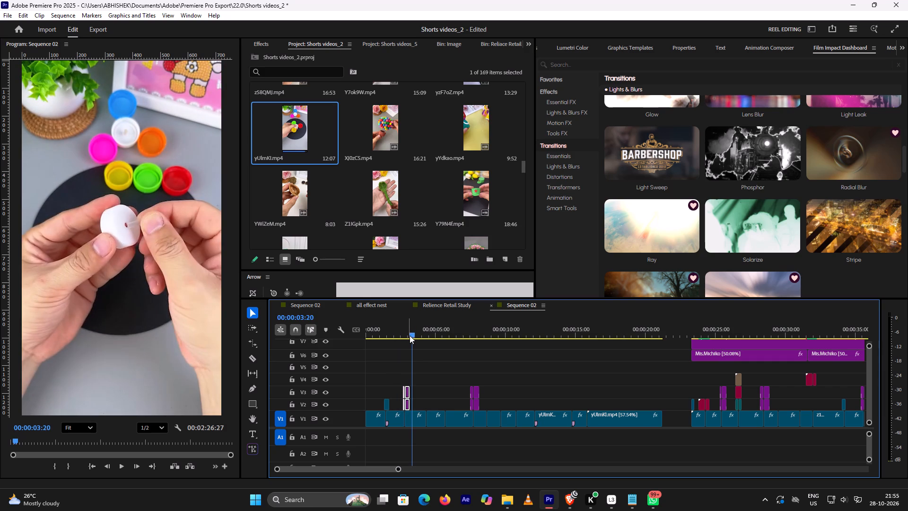
{"action": "key", "text": "space"}
{"action": "key", "text": "space"}
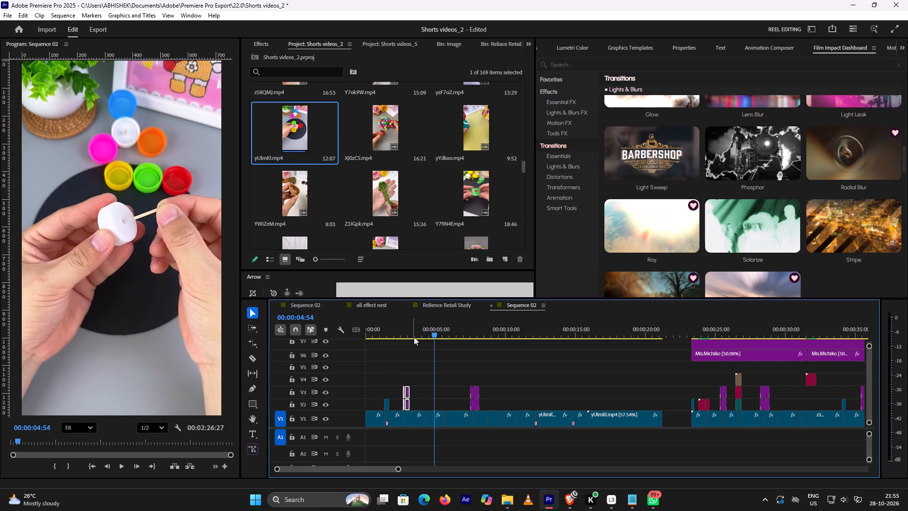
Delete the original stacked purple V2 and V3 effect clips near 00:00:25:30 in the paper-cup edit.
{"action": "left_click", "coordinate": [719, 334]}
{"action": "key", "text": "space"}
{"action": "key", "text": "space"}
{"action": "scroll", "coordinate": [745, 345], "scroll_direction": "down", "scroll_amount": 3}
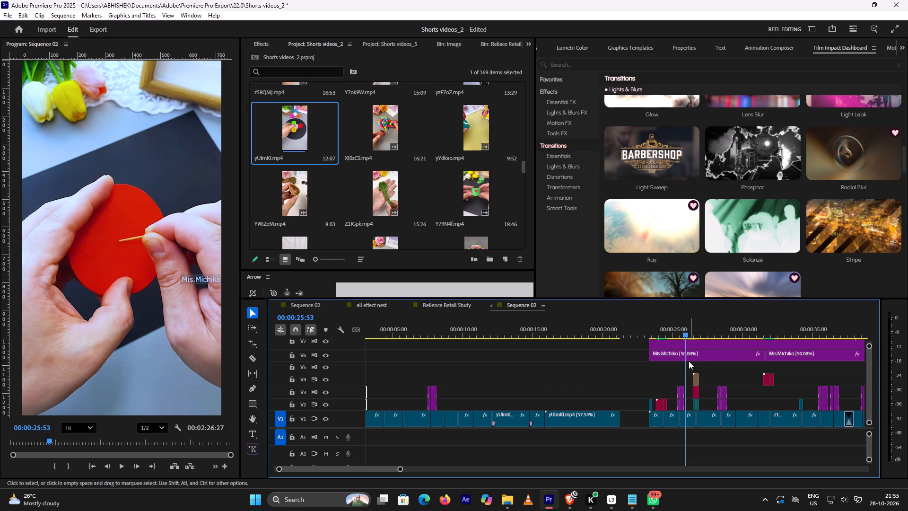
{"action": "left_click_drag", "start_coordinate": [673, 375], "coordinate": [683, 405]}
{"action": "key", "text": "Delete"}
Play back sections of the finished edits near 00:00:28, 00:00:42, 00:00:32 and 00:00:52, examining their transition effects for reuse.
{"action": "left_click", "coordinate": [711, 330]}
{"action": "key", "text": "space"}
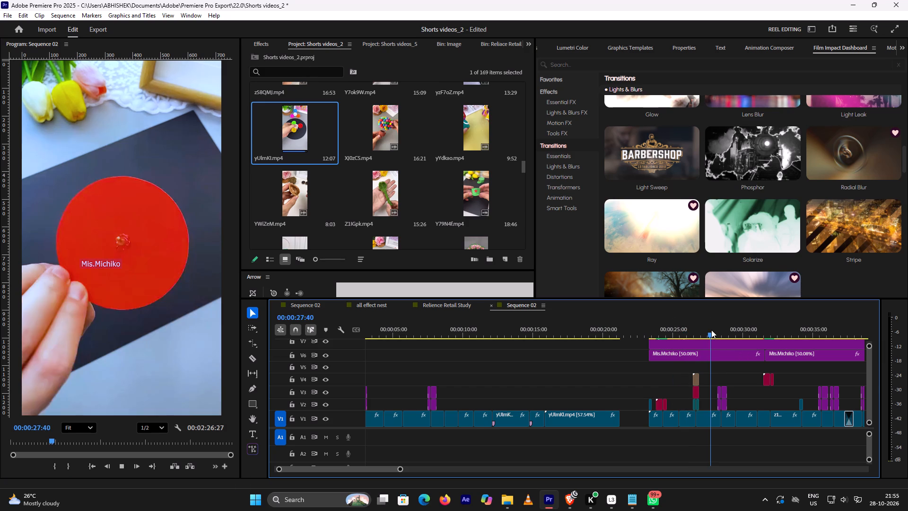
{"action": "key", "text": "space"}
{"action": "scroll", "coordinate": [716, 332], "scroll_direction": "down", "scroll_amount": 7}
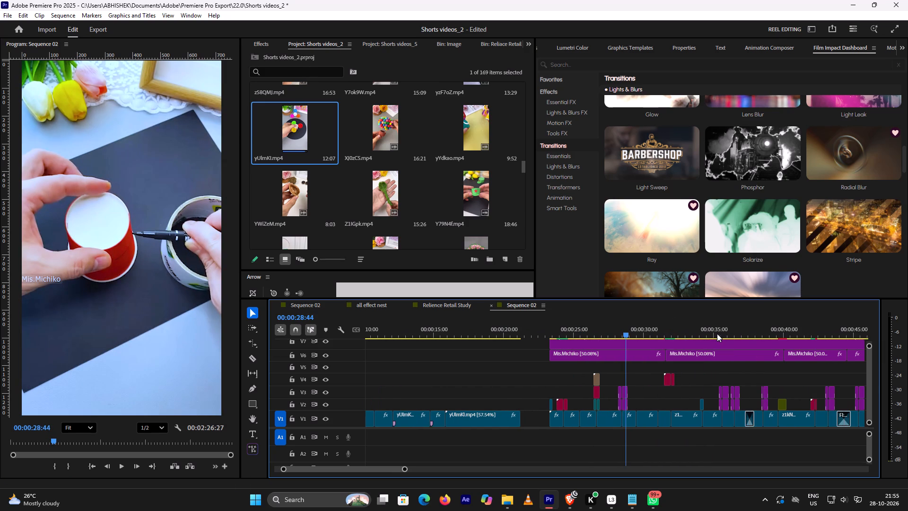
{"action": "left_click", "coordinate": [809, 332]}
{"action": "key", "text": "space"}
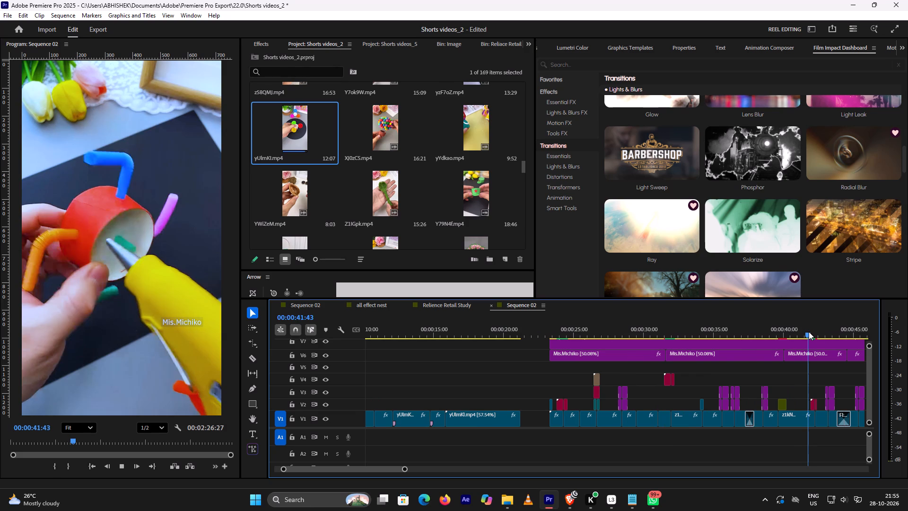
{"action": "key", "text": "space"}
{"action": "key", "text": "space"}
{"action": "key", "text": "space"}
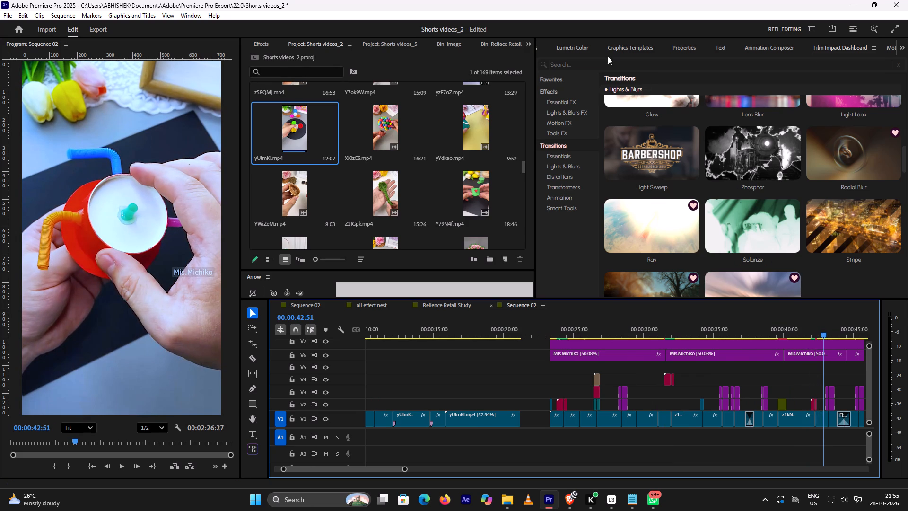
{"action": "left_click", "coordinate": [662, 331]}
{"action": "key", "text": "space"}
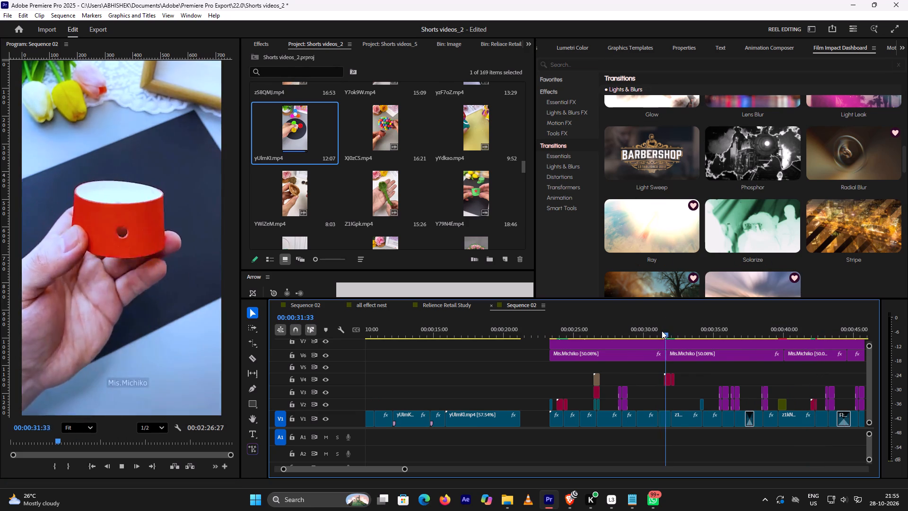
{"action": "key", "text": "space"}
{"action": "scroll", "coordinate": [662, 331], "scroll_direction": "down", "scroll_amount": 4}
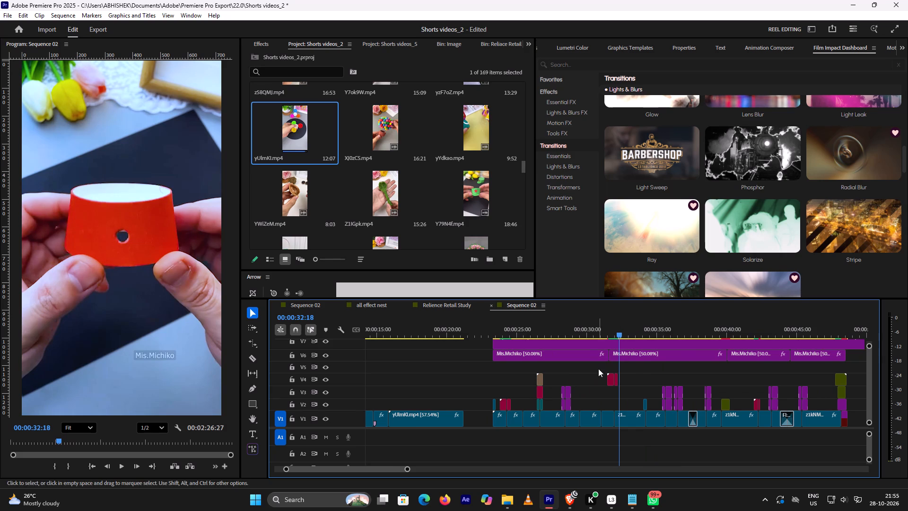
{"action": "scroll", "coordinate": [646, 368], "scroll_direction": "down", "scroll_amount": 9}
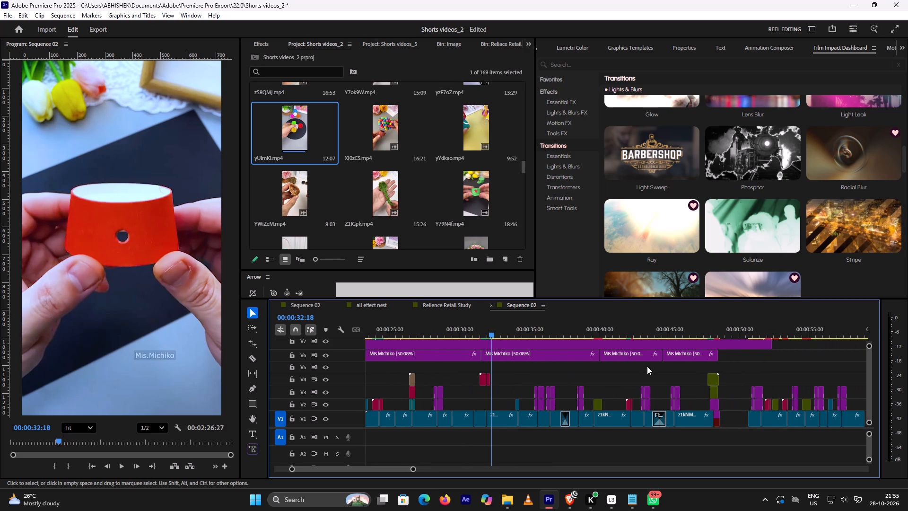
{"action": "scroll", "coordinate": [647, 366], "scroll_direction": "down", "scroll_amount": 5}
{"action": "left_click", "coordinate": [693, 327]}
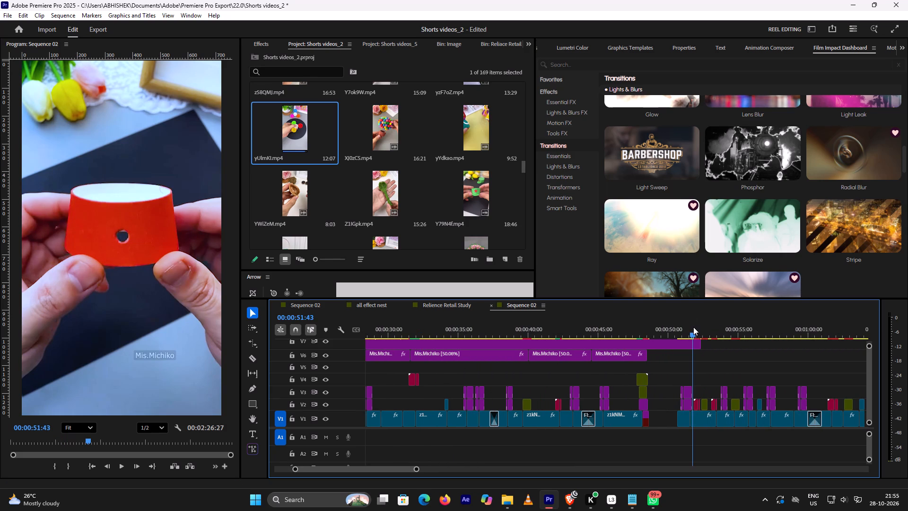
{"action": "key", "text": "space"}
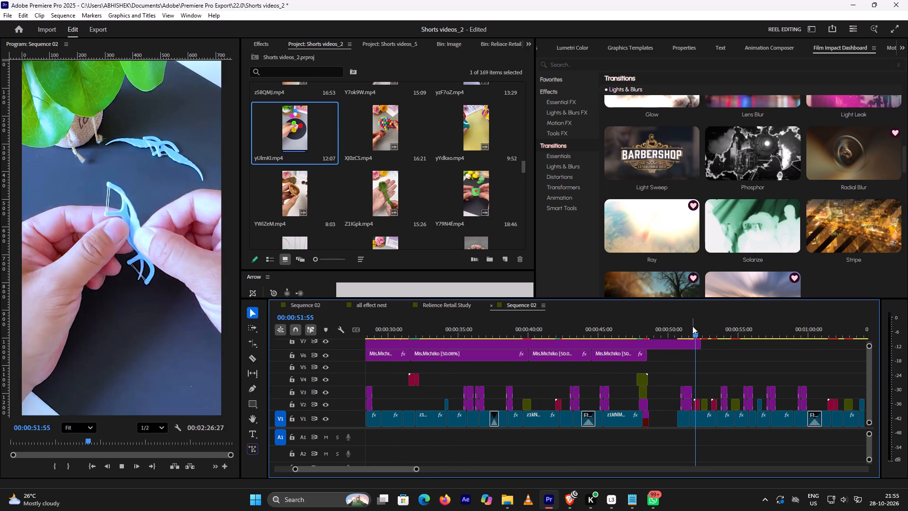
{"action": "key", "text": "space"}
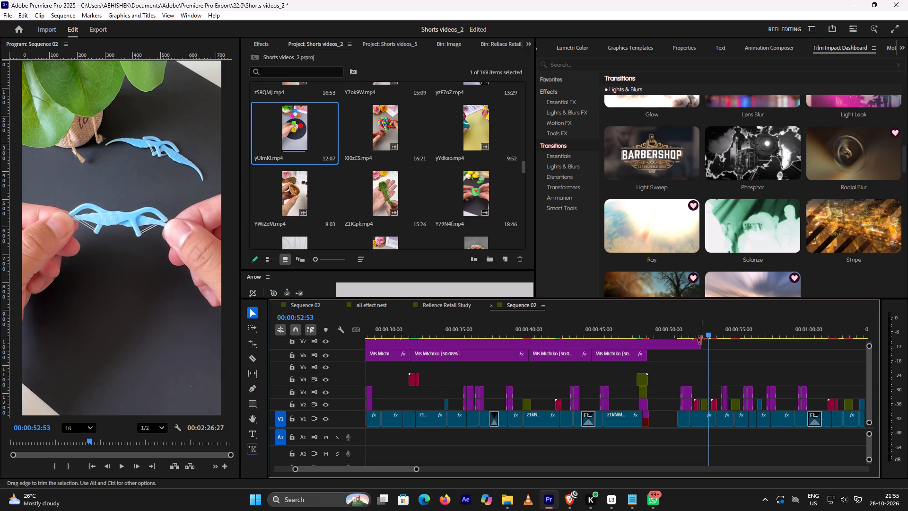
Place the small red V2 effect clip from about 00:00:52 over the paper-cup cut near 00:00:29:30 on V2.
{"action": "scroll", "coordinate": [704, 348], "scroll_direction": "up", "scroll_amount": 10, "text": "alt"}
{"action": "left_click", "coordinate": [667, 323]}
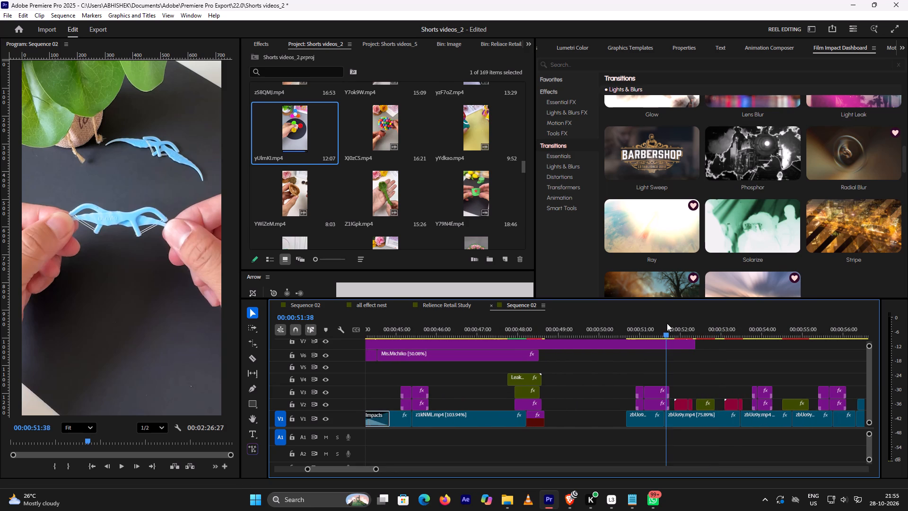
{"action": "key", "text": "space"}
{"action": "key", "text": "space"}
{"action": "left_click_drag", "start_coordinate": [677, 376], "coordinate": [679, 389]}
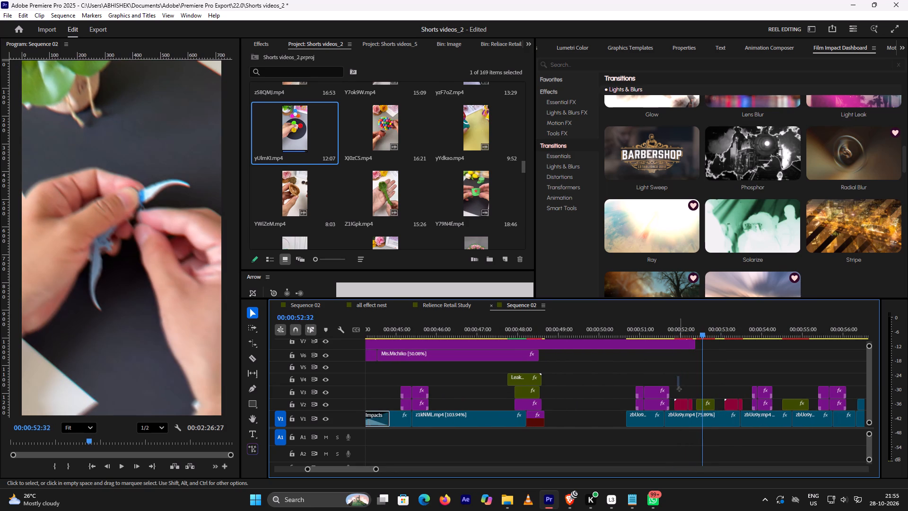
{"action": "left_click_drag", "start_coordinate": [679, 389], "coordinate": [692, 408]}
{"action": "left_click_drag", "start_coordinate": [681, 406], "coordinate": [458, 378]}
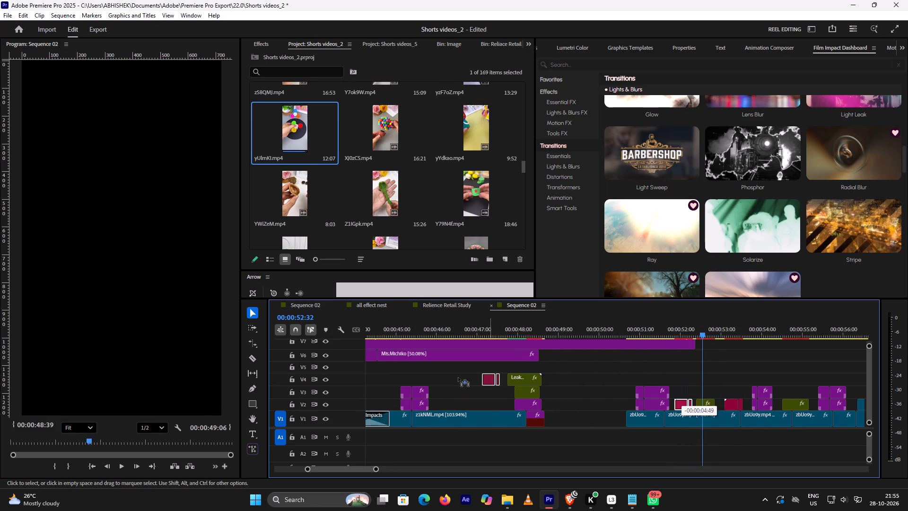
{"action": "left_click_drag", "start_coordinate": [458, 378], "coordinate": [426, 376]}
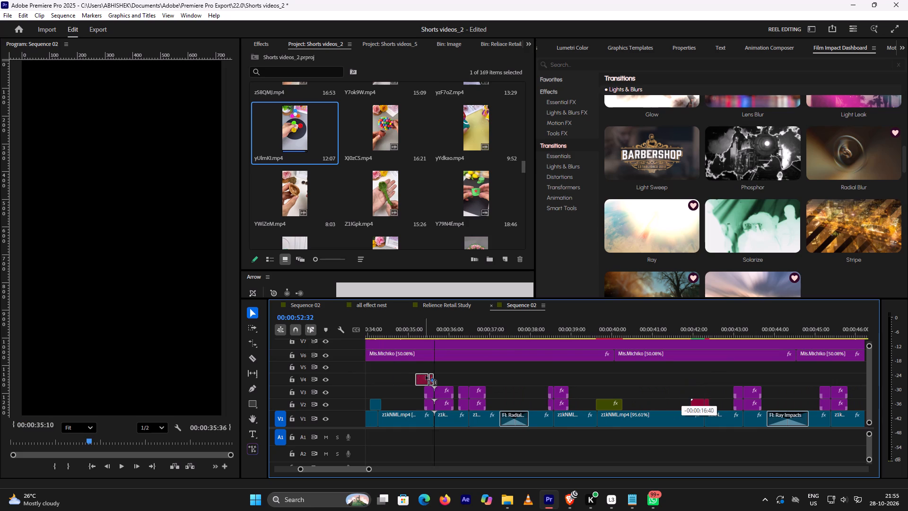
{"action": "left_click_drag", "start_coordinate": [426, 376], "coordinate": [406, 392]}
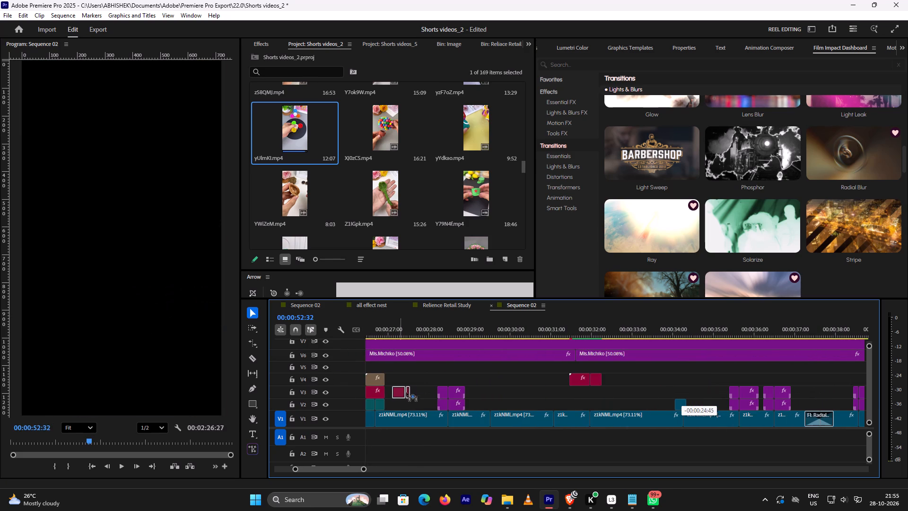
{"action": "left_click_drag", "start_coordinate": [406, 392], "coordinate": [479, 400]}
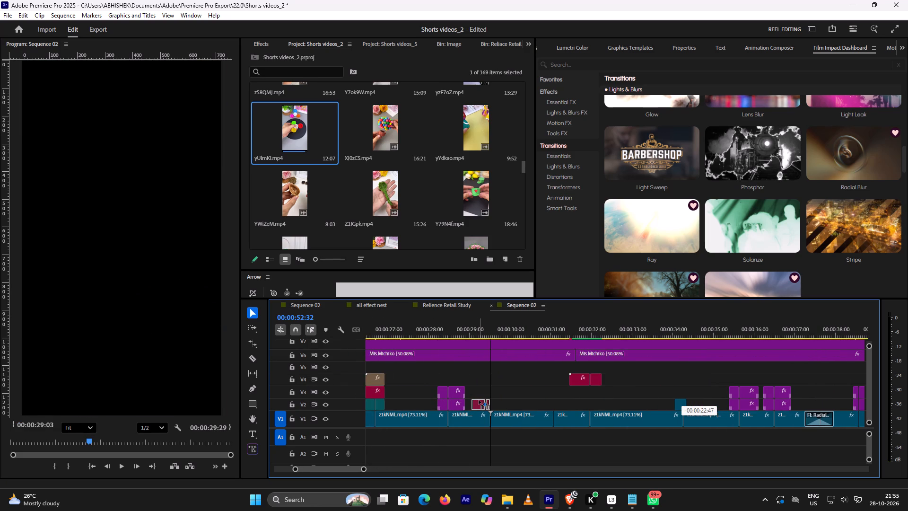
{"action": "left_click_drag", "start_coordinate": [479, 400], "coordinate": [482, 401]}
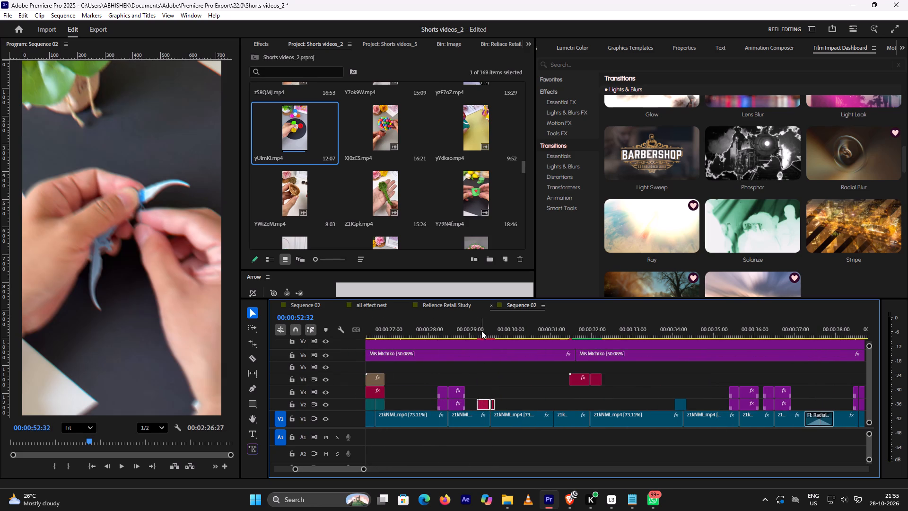
Play back the paper-cup cut near 00:00:29:30 and the following footage to 00:00:32:18, examining the placed effect.
{"action": "left_click", "coordinate": [474, 323]}
{"action": "key", "text": "space"}
{"action": "key", "text": "space"}
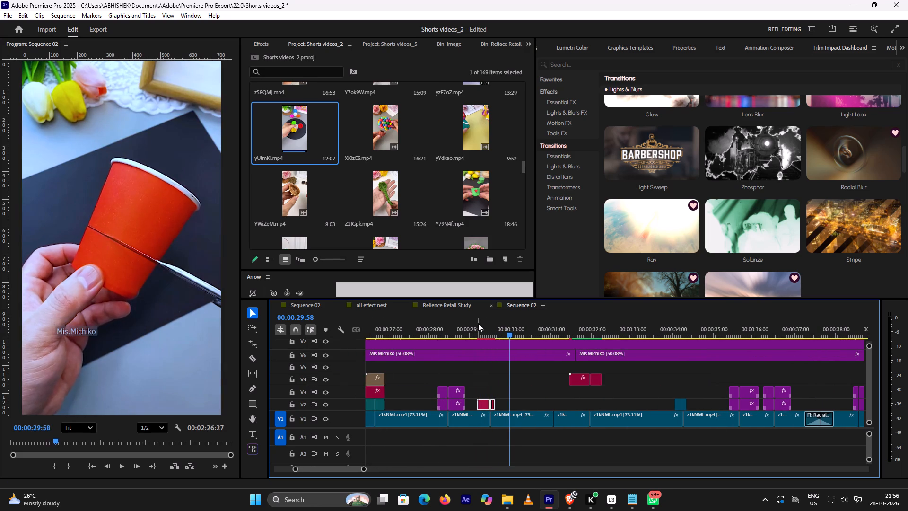
{"action": "left_click", "coordinate": [475, 323]}
{"action": "key", "text": "space"}
{"action": "key", "text": "space"}
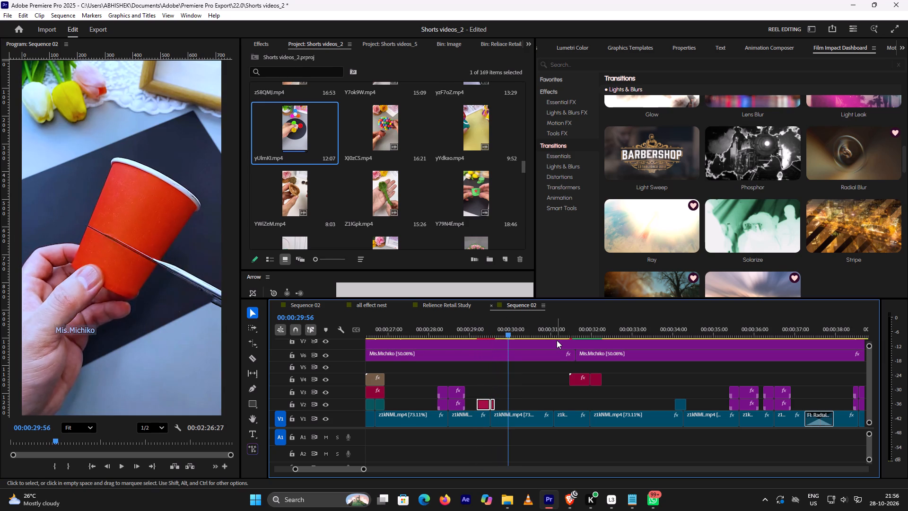
{"action": "key", "text": "space"}
{"action": "key", "text": "space"}
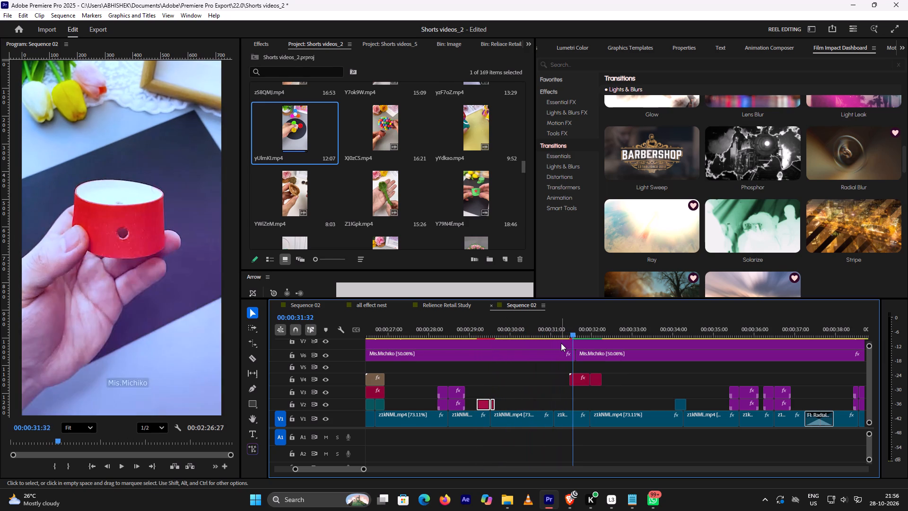
{"action": "key", "text": "space"}
{"action": "key", "text": "space"}
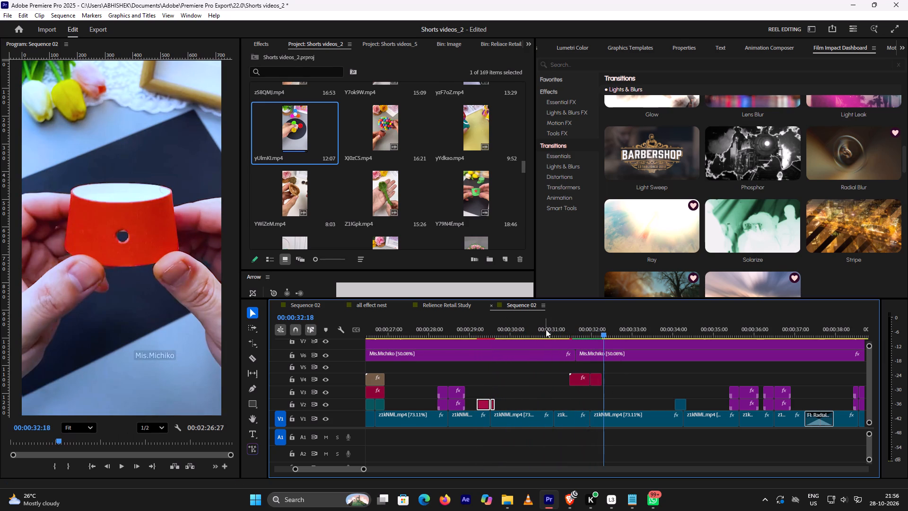
Move the small red V2 effect clip from the paper-cup cut near 00:00:29:30 to the spinner cut near 00:00:04:15 on V2.
{"action": "scroll", "coordinate": [544, 373], "scroll_direction": "down", "scroll_amount": 3, "text": "alt"}
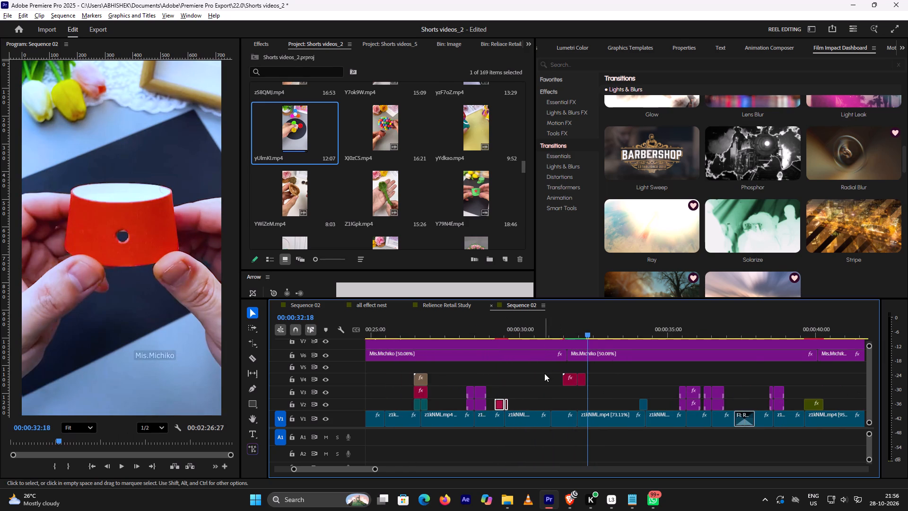
{"action": "scroll", "coordinate": [544, 373], "scroll_direction": "down", "scroll_amount": 3, "text": "alt"}
{"action": "left_click_drag", "start_coordinate": [511, 405], "coordinate": [443, 380]}
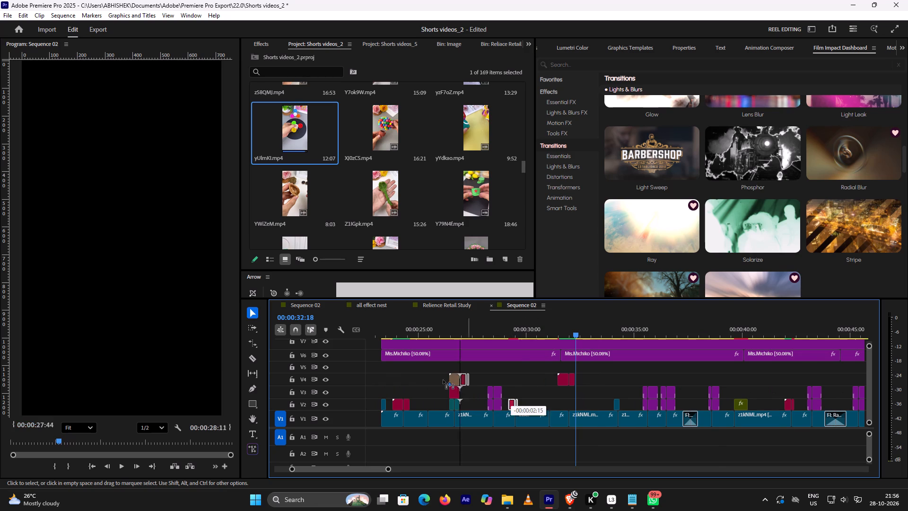
{"action": "left_click_drag", "start_coordinate": [443, 380], "coordinate": [367, 387]}
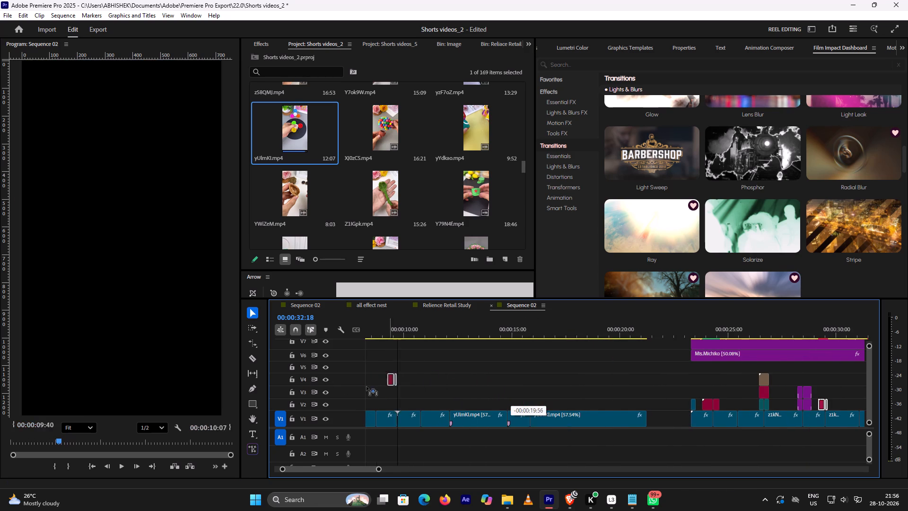
{"action": "left_click_drag", "start_coordinate": [367, 387], "coordinate": [420, 392]}
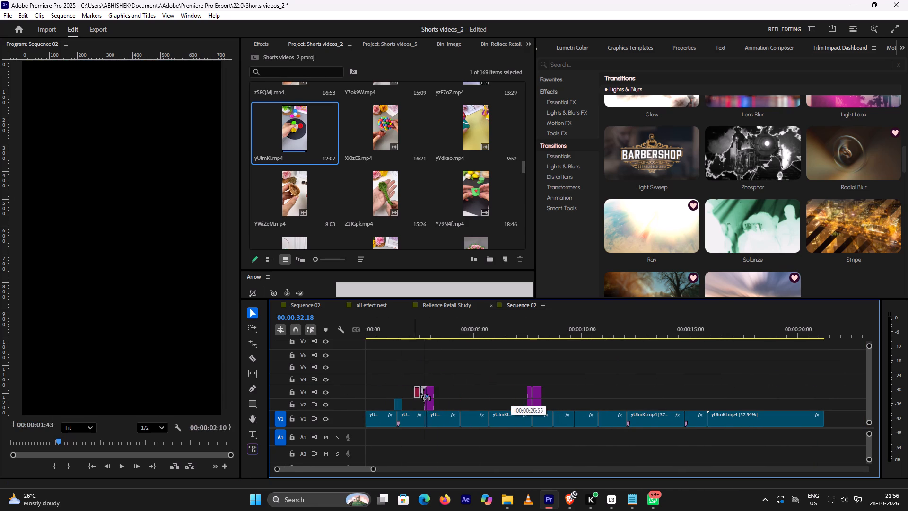
{"action": "left_click_drag", "start_coordinate": [420, 392], "coordinate": [455, 405]}
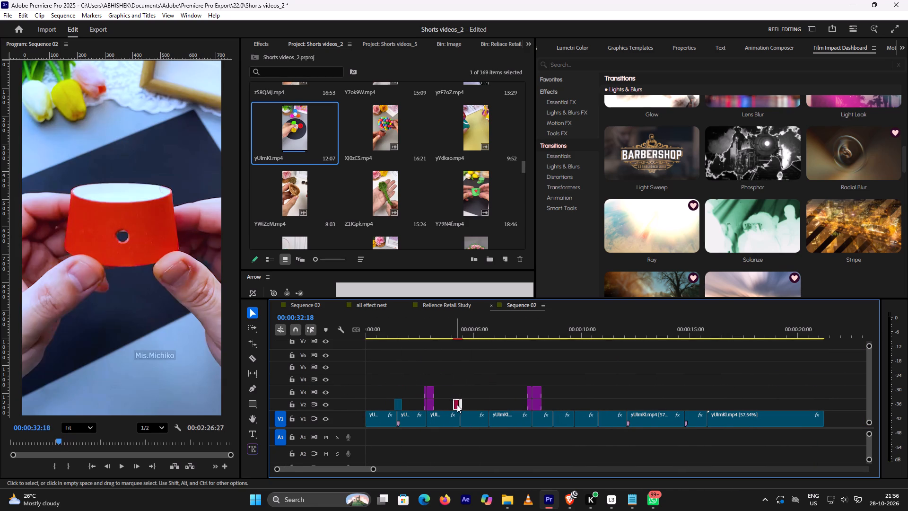
Play back the spinner footage from about 00:00:02 to 00:00:06:12, examining the effect placed near 00:00:04:15 and the following cuts.
{"action": "left_click", "coordinate": [451, 325]}
{"action": "key", "text": "space"}
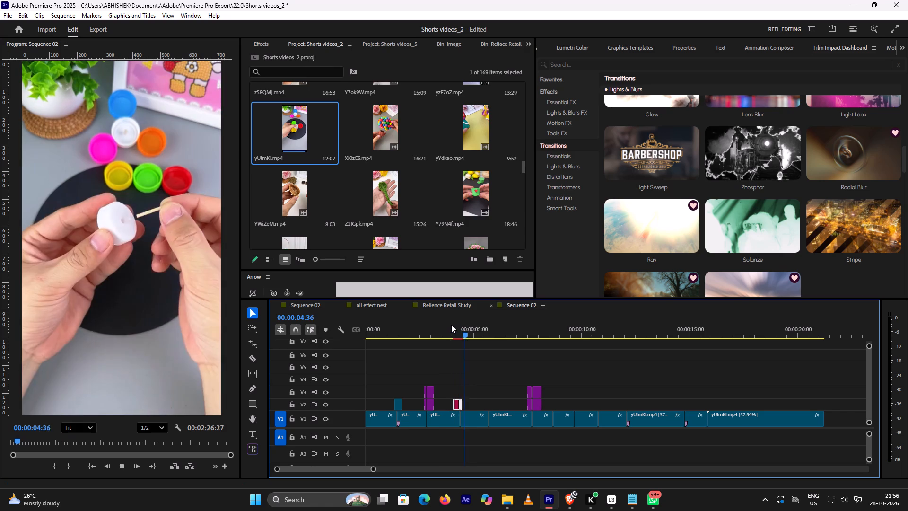
{"action": "key", "text": "space"}
{"action": "left_click", "coordinate": [451, 325]}
{"action": "key", "text": "space"}
{"action": "key", "text": "space"}
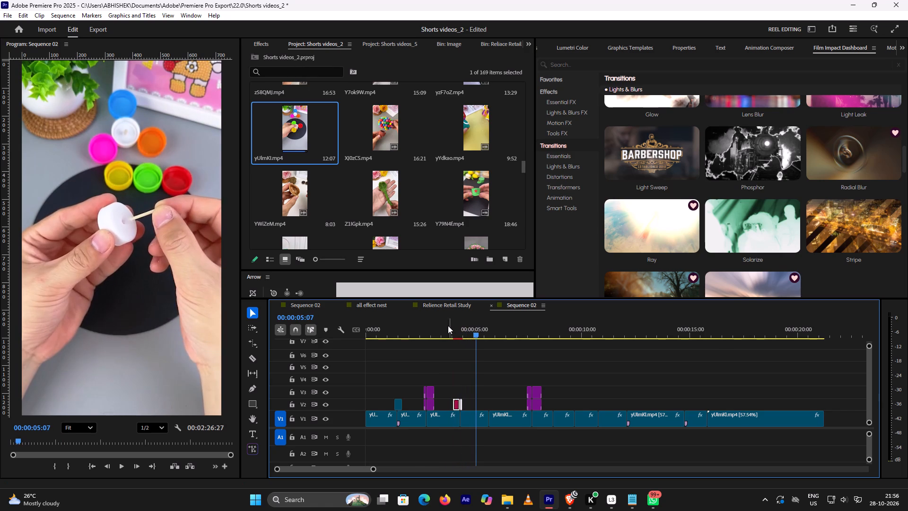
{"action": "left_click", "coordinate": [425, 330]}
{"action": "key", "text": "space"}
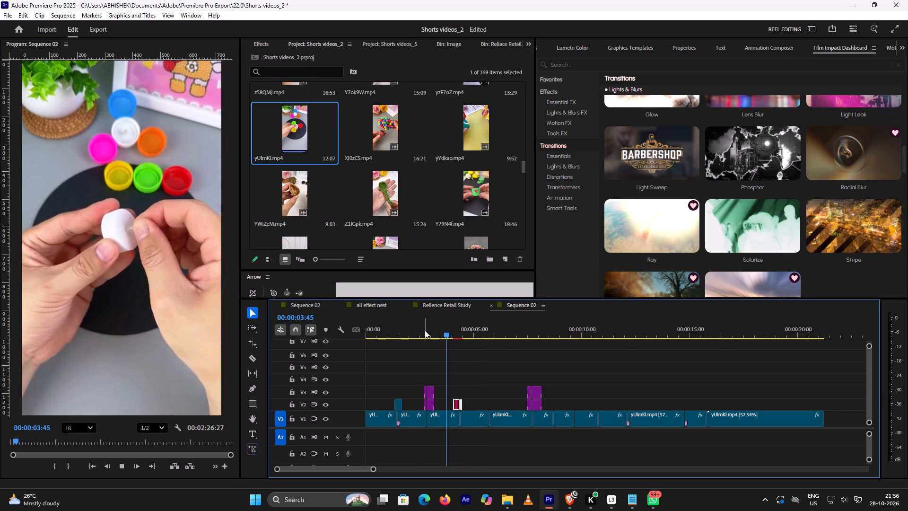
{"action": "key", "text": "space"}
{"action": "key", "text": "space"}
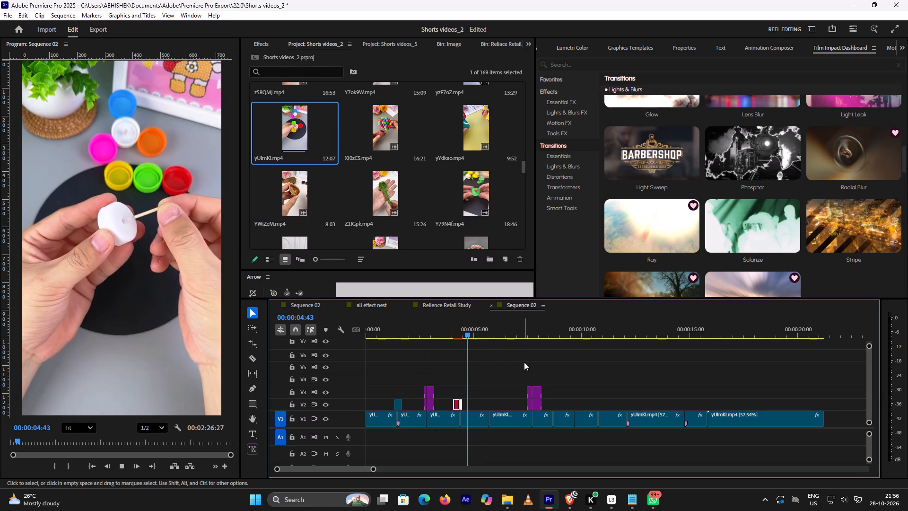
{"action": "key", "text": "space"}
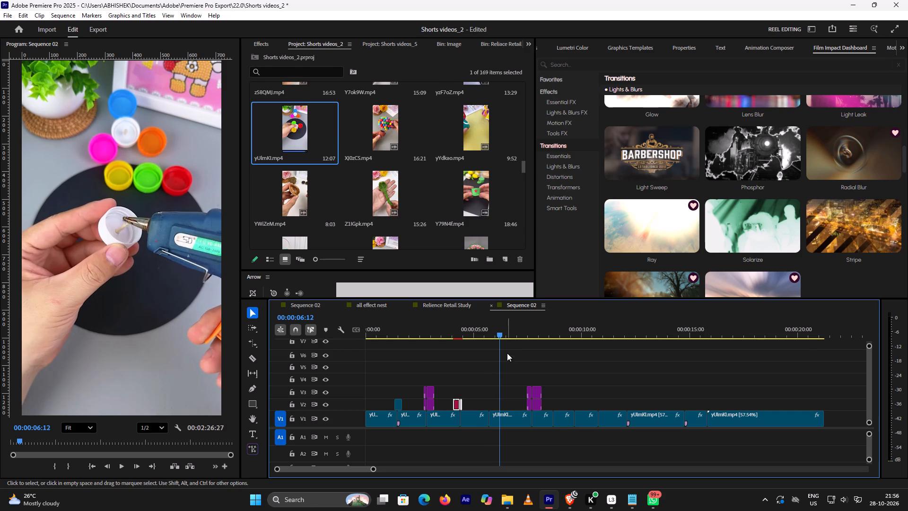
{"action": "left_click", "coordinate": [484, 334]}
{"action": "key", "text": "space"}
{"action": "key", "text": "space"}
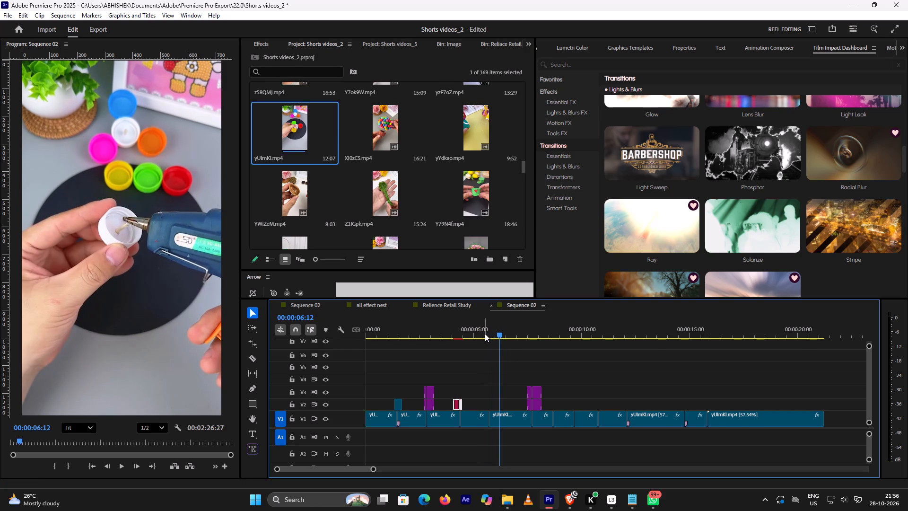
{"action": "left_click", "coordinate": [408, 326]}
{"action": "key", "text": "space"}
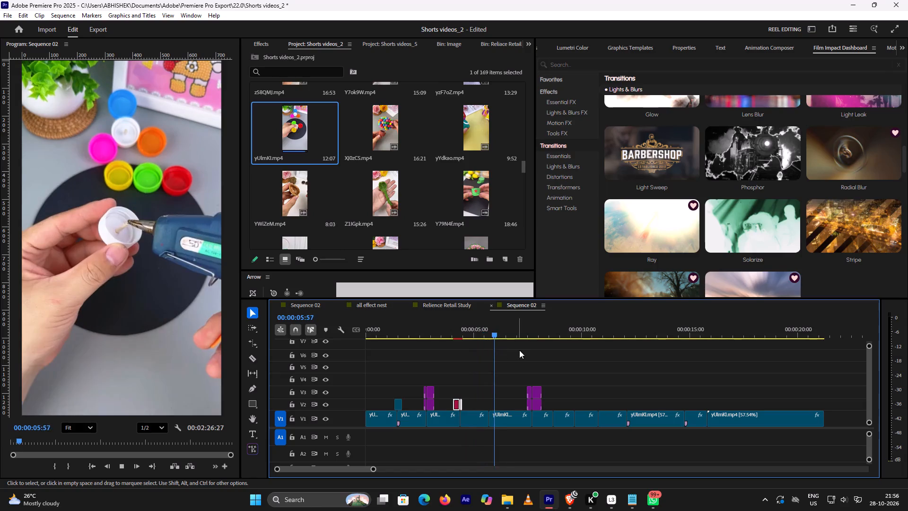
{"action": "key", "text": "space"}
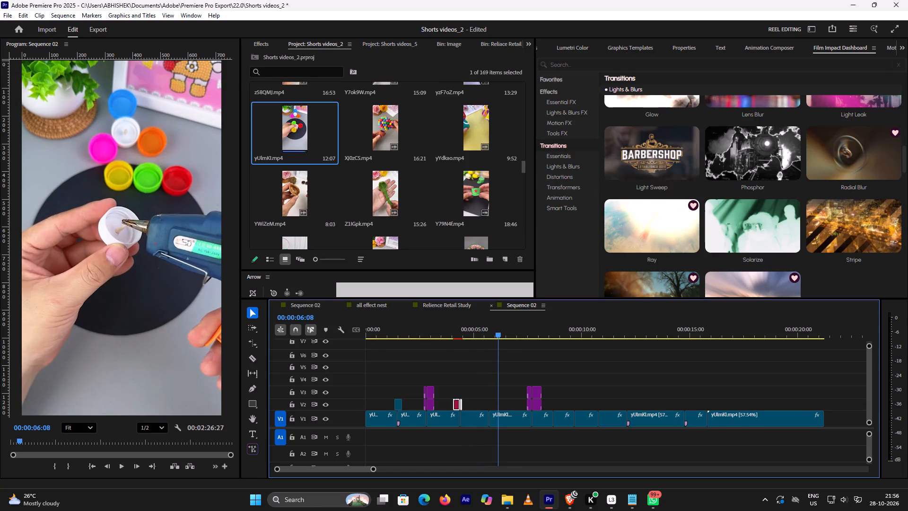
Browse the Transitions category in Animation Composer, dismissing its error report, to examine the available presets.
{"action": "left_click", "coordinate": [760, 45]}
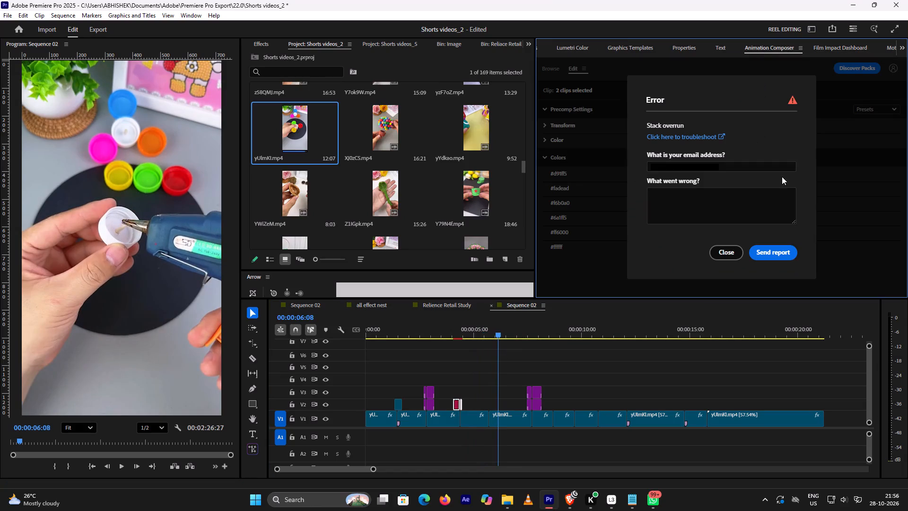
{"action": "left_click", "coordinate": [731, 253]}
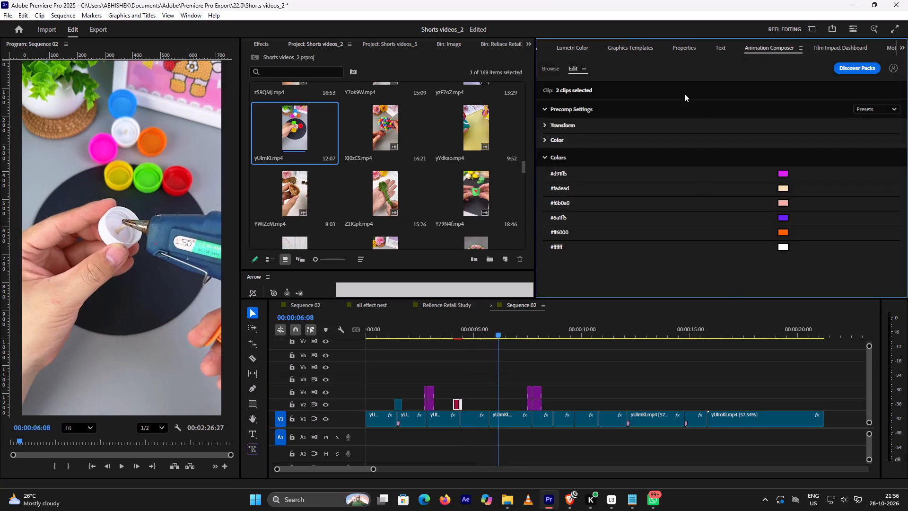
{"action": "left_click", "coordinate": [547, 69]}
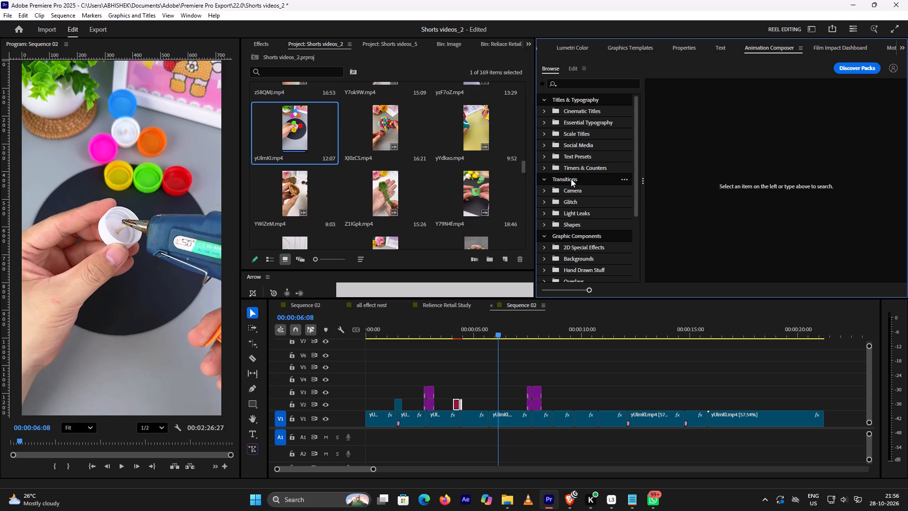
{"action": "left_click", "coordinate": [571, 179]}
{"action": "scroll", "coordinate": [701, 191], "scroll_direction": "down", "scroll_amount": 6, "text": "alt"}
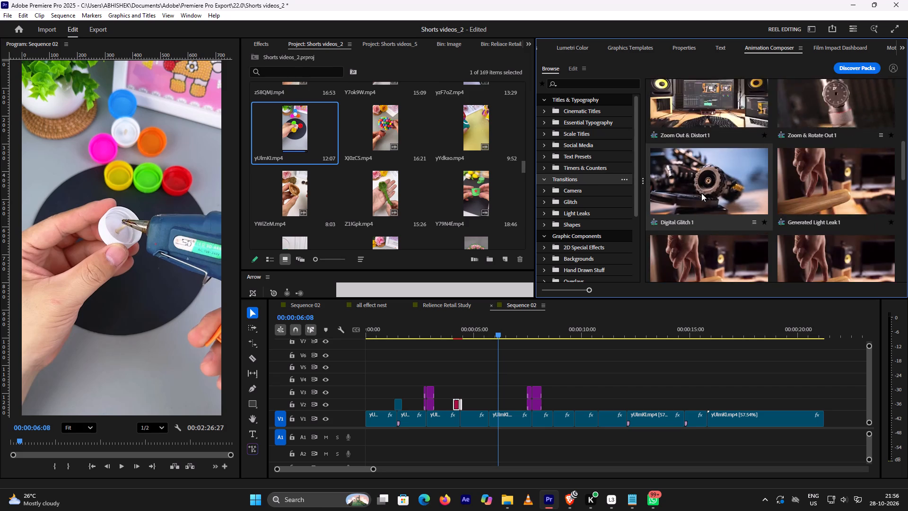
{"action": "scroll", "coordinate": [701, 193], "scroll_direction": "up", "scroll_amount": 2}
{"action": "scroll", "coordinate": [698, 211], "scroll_direction": "down", "scroll_amount": 5}
Play back the spinner footage from about 00:00:07:16 to 00:00:08:26, examining the stacked purple effect's transition.
{"action": "left_click", "coordinate": [524, 329]}
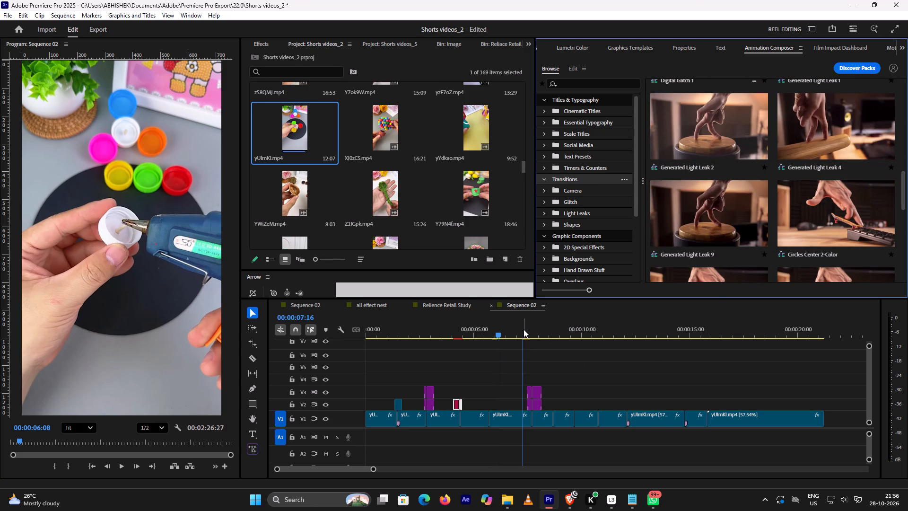
{"action": "key", "text": "space"}
{"action": "key", "text": "space"}
{"action": "key", "text": "space"}
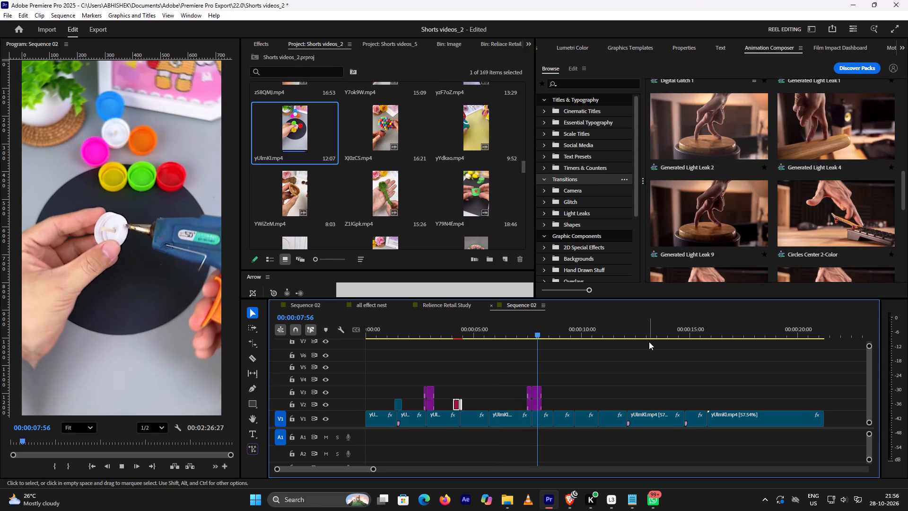
{"action": "scroll", "coordinate": [649, 342], "scroll_direction": "down", "scroll_amount": 1}
{"action": "key", "text": "space"}
Scrub through the finished edits from about 00:00:25 to 00:00:57:25, examining their transition effects for reuse.
{"action": "scroll", "coordinate": [649, 344], "scroll_direction": "down", "scroll_amount": 6, "text": "alt"}
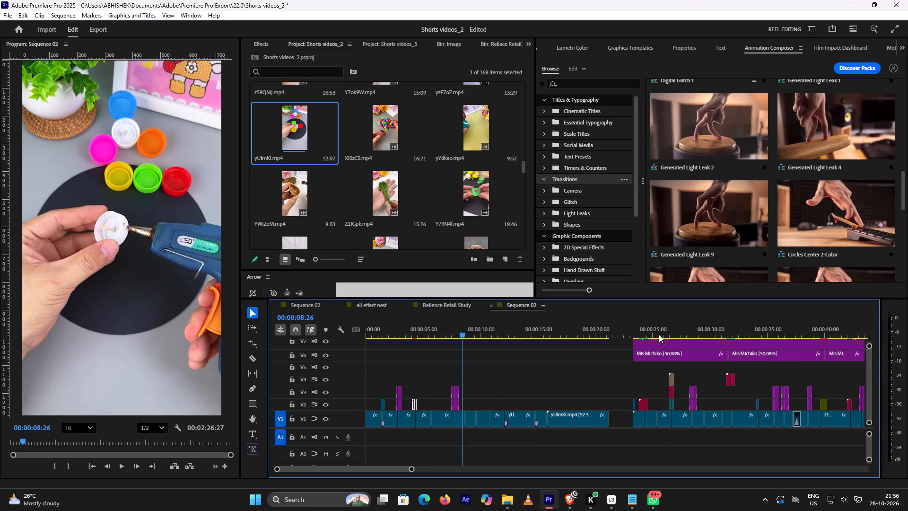
{"action": "left_click", "coordinate": [660, 333]}
{"action": "left_click_drag", "start_coordinate": [659, 335], "coordinate": [692, 336]}
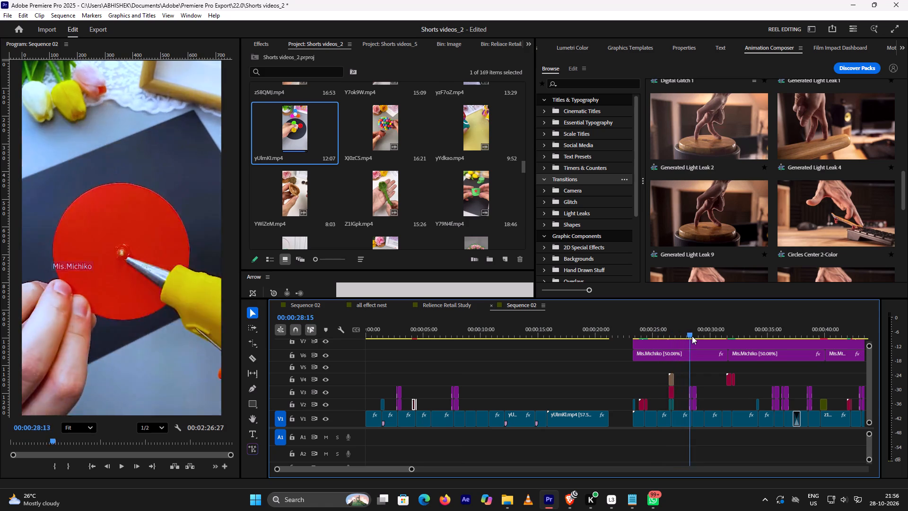
{"action": "left_click_drag", "start_coordinate": [692, 336], "coordinate": [794, 341]}
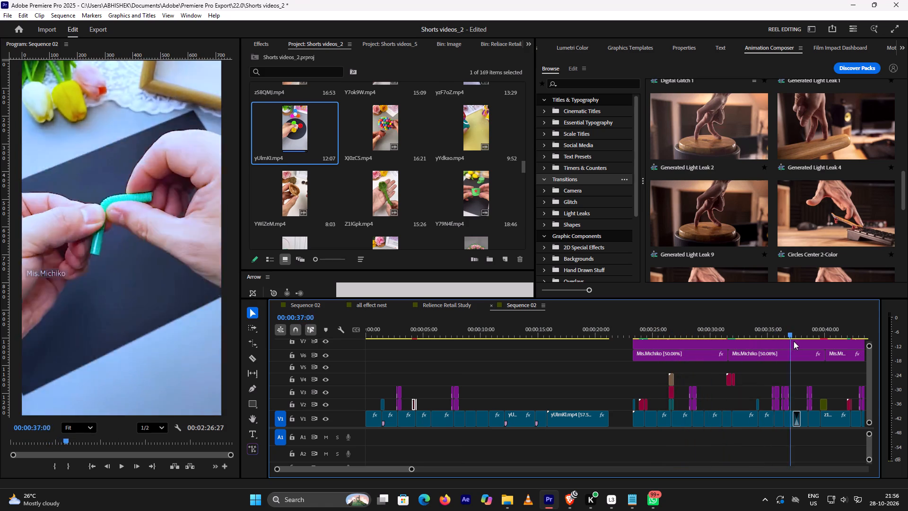
{"action": "left_click_drag", "start_coordinate": [794, 341], "coordinate": [808, 349]}
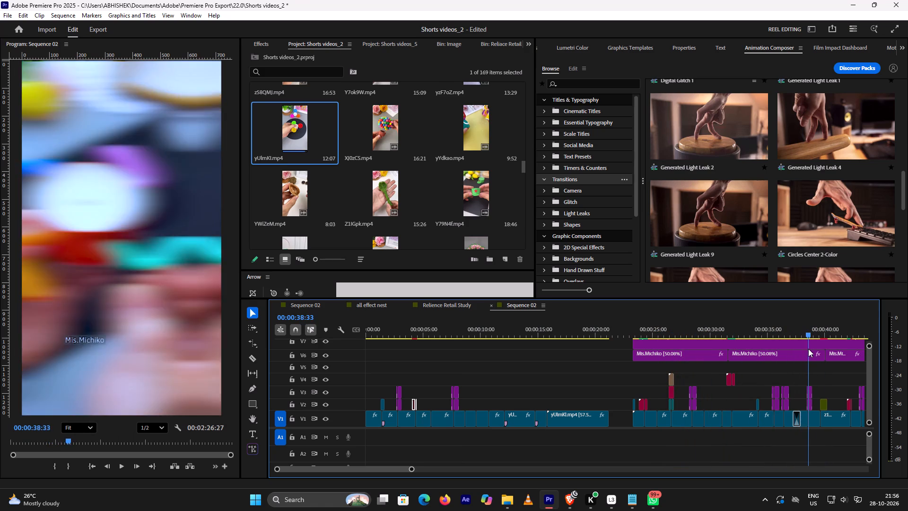
{"action": "left_click_drag", "start_coordinate": [808, 349], "coordinate": [803, 353]}
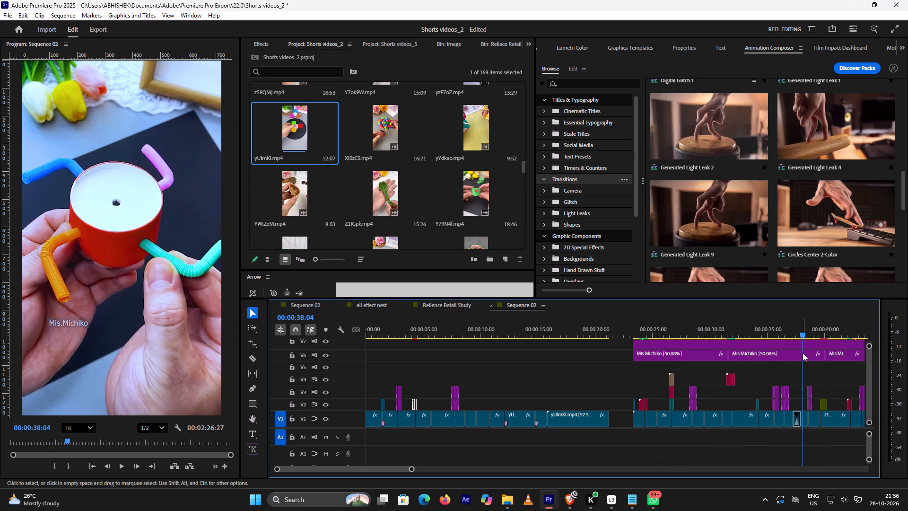
{"action": "scroll", "coordinate": [802, 353], "scroll_direction": "down", "scroll_amount": 11}
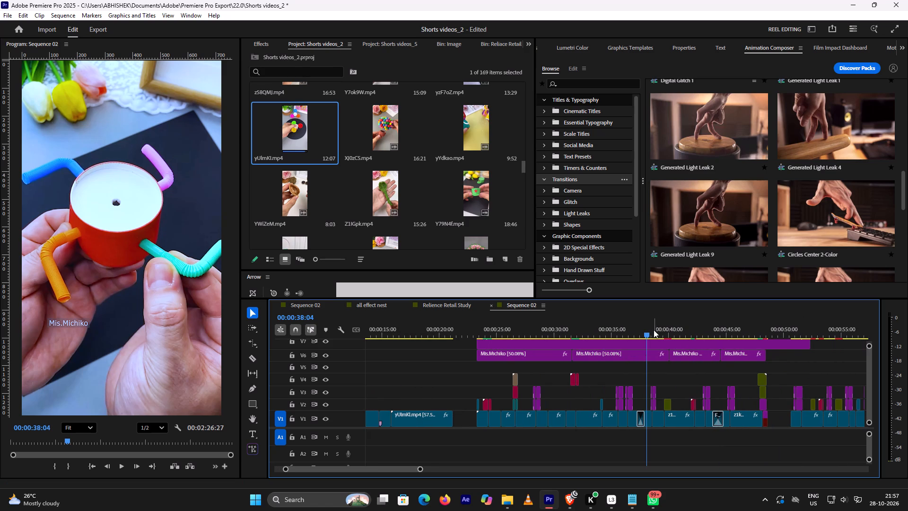
{"action": "left_click_drag", "start_coordinate": [646, 334], "coordinate": [672, 335]}
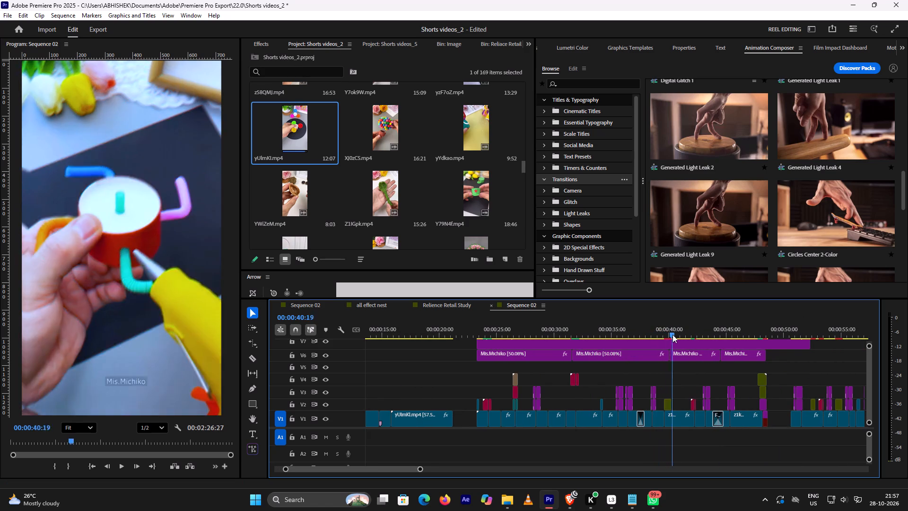
{"action": "left_click_drag", "start_coordinate": [672, 335], "coordinate": [737, 335]}
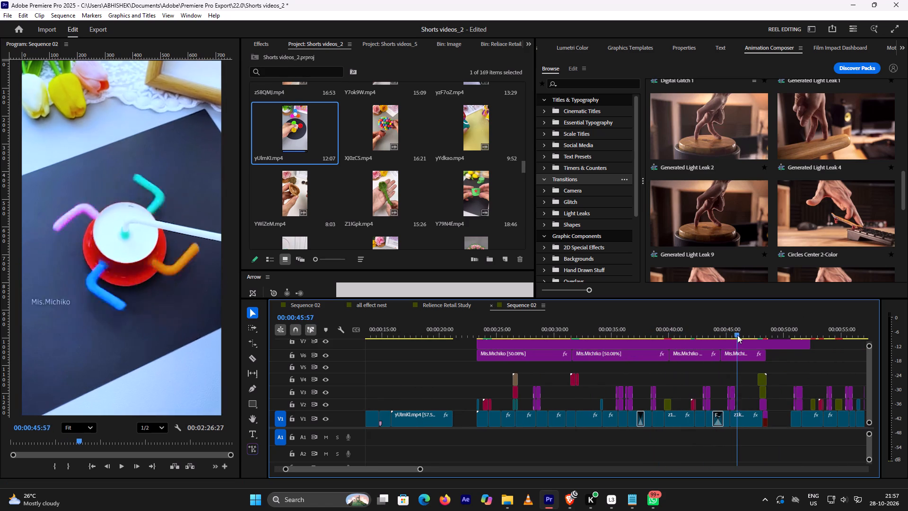
{"action": "left_click_drag", "start_coordinate": [737, 335], "coordinate": [737, 339]}
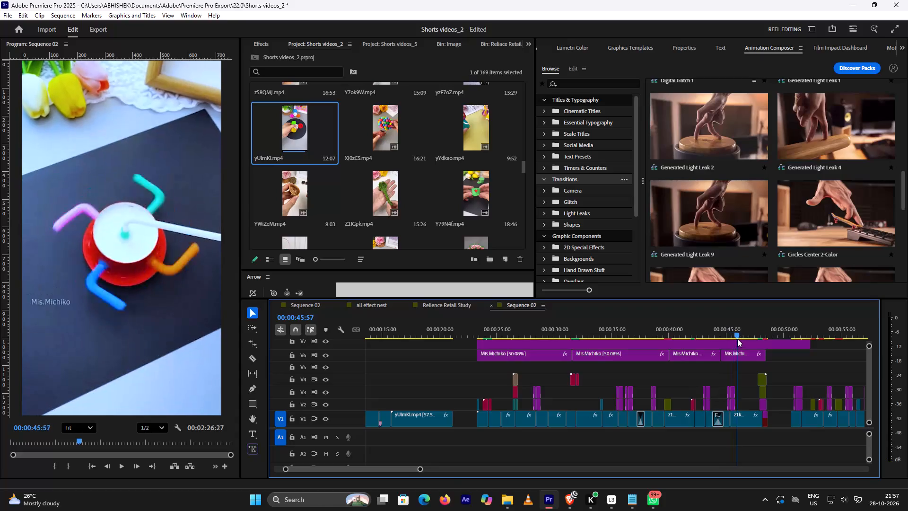
{"action": "left_click_drag", "start_coordinate": [737, 339], "coordinate": [781, 334]}
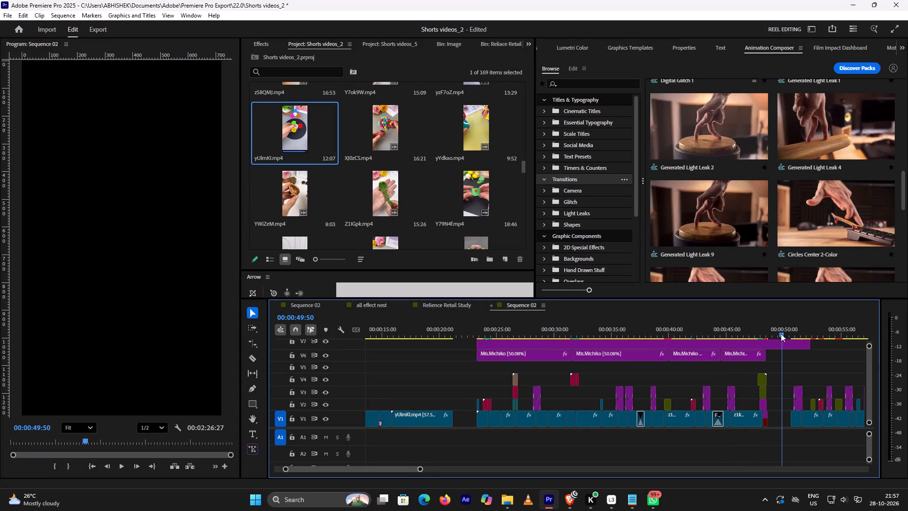
{"action": "left_click_drag", "start_coordinate": [781, 334], "coordinate": [780, 334]}
{"action": "scroll", "coordinate": [777, 332], "scroll_direction": "down", "scroll_amount": 5}
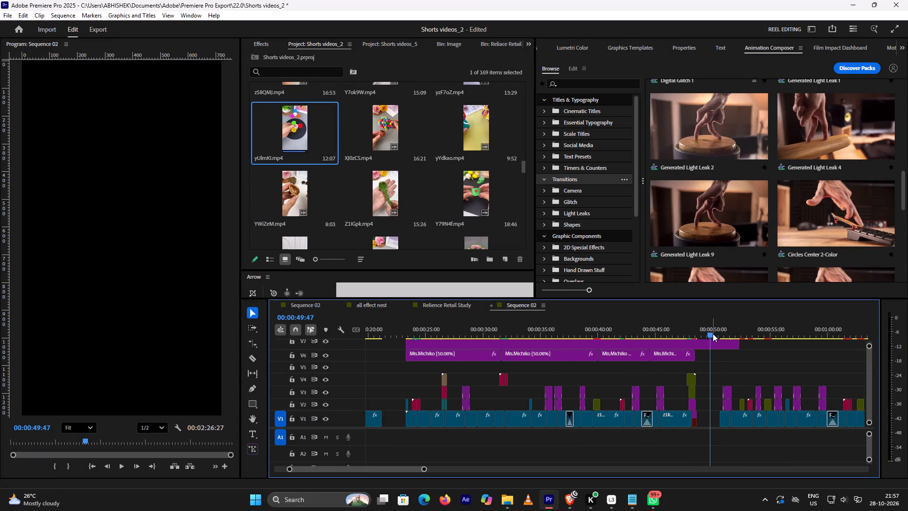
{"action": "left_click_drag", "start_coordinate": [713, 334], "coordinate": [782, 338]}
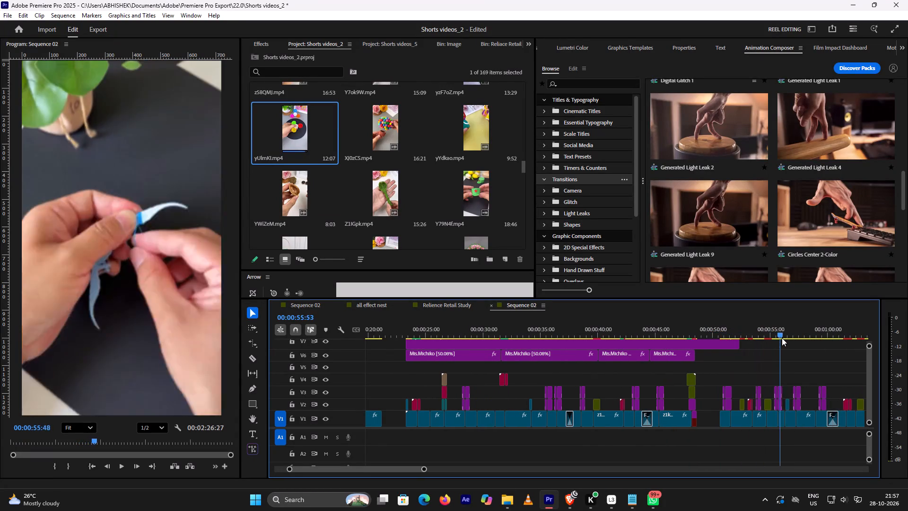
{"action": "left_click_drag", "start_coordinate": [782, 338], "coordinate": [797, 348]}
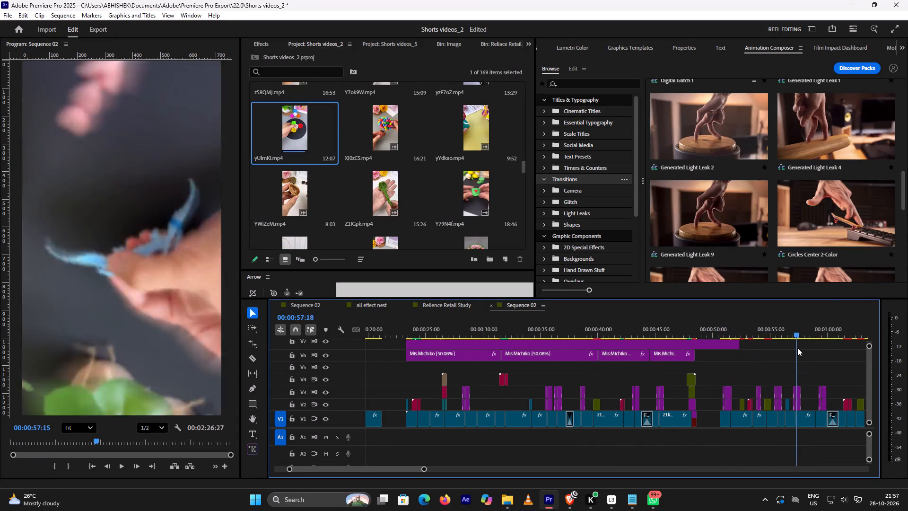
{"action": "left_click_drag", "start_coordinate": [797, 348], "coordinate": [799, 346]}
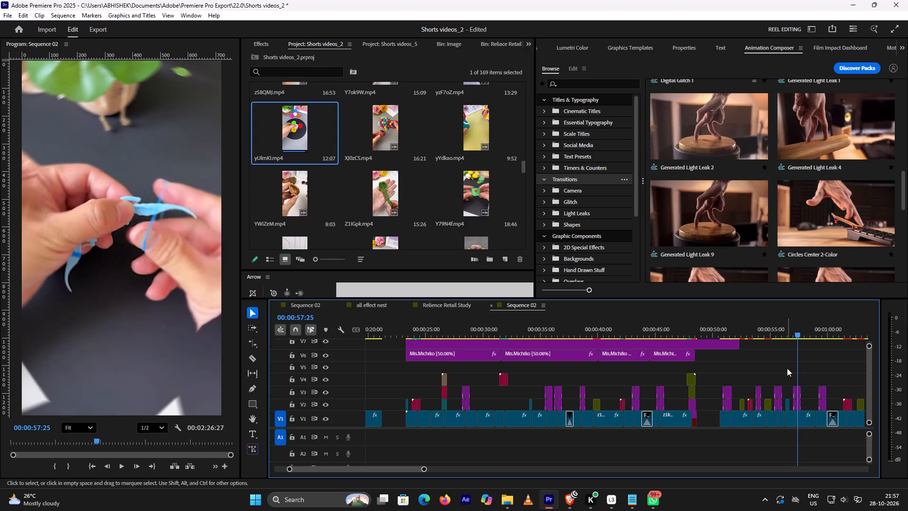
Bring the stacked purple effect near 00:00:57:25 to V2 and V3 at about 00:00:17, above the last spinner clip.
{"action": "left_click_drag", "start_coordinate": [787, 368], "coordinate": [794, 385]}
{"action": "scroll", "coordinate": [805, 380], "scroll_direction": "up", "scroll_amount": 4, "text": "alt"}
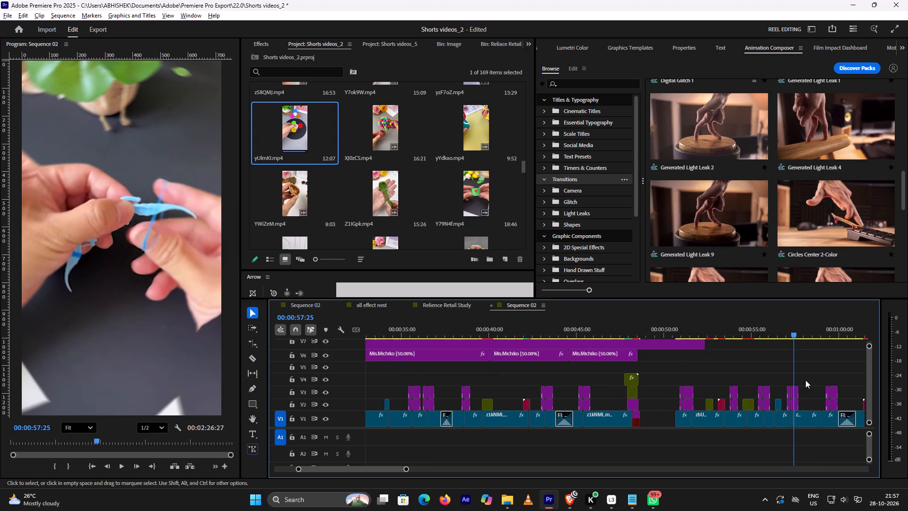
{"action": "left_click_drag", "start_coordinate": [787, 376], "coordinate": [794, 385]}
{"action": "left_click_drag", "start_coordinate": [794, 385], "coordinate": [799, 403]}
{"action": "left_click_drag", "start_coordinate": [796, 393], "coordinate": [330, 363]}
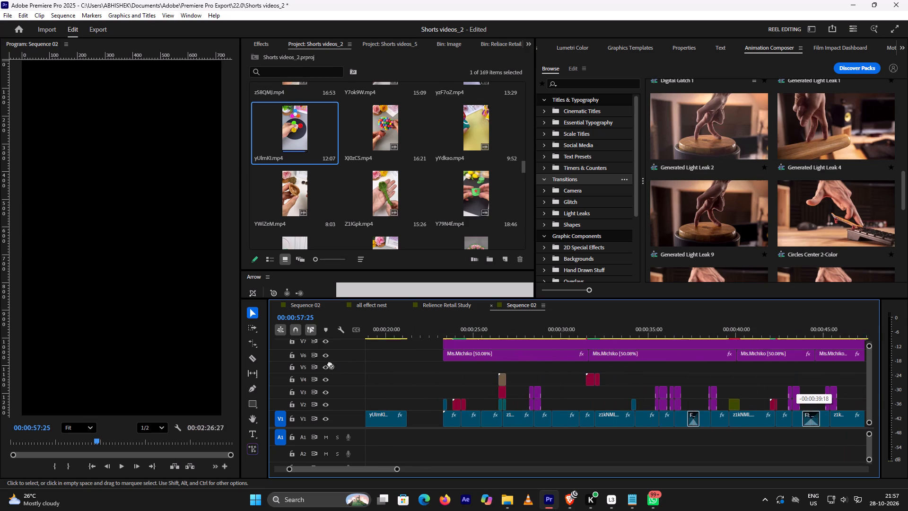
{"action": "left_click_drag", "start_coordinate": [330, 363], "coordinate": [337, 373]}
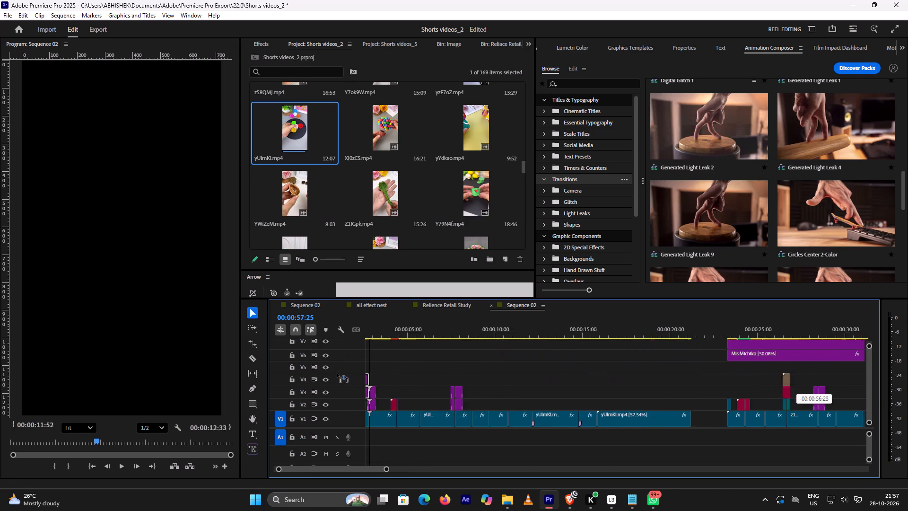
{"action": "left_click_drag", "start_coordinate": [337, 373], "coordinate": [580, 382]}
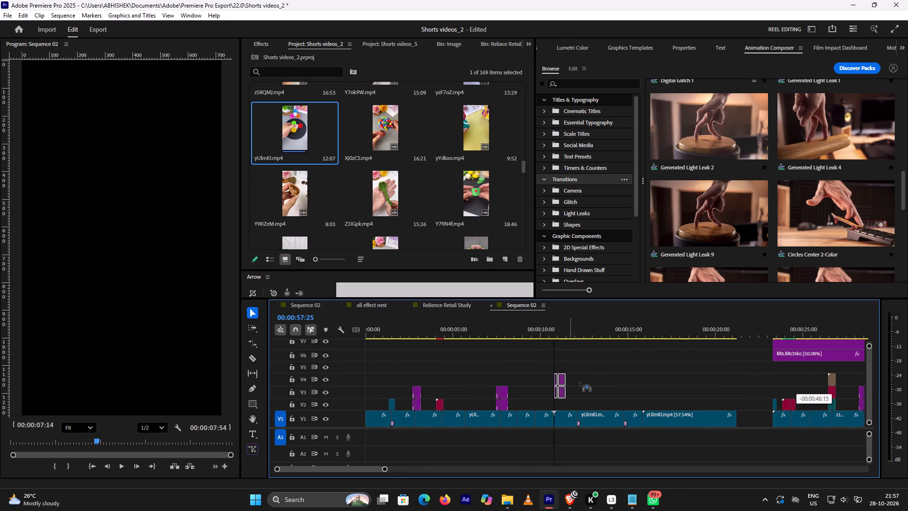
{"action": "left_click_drag", "start_coordinate": [580, 382], "coordinate": [672, 395]}
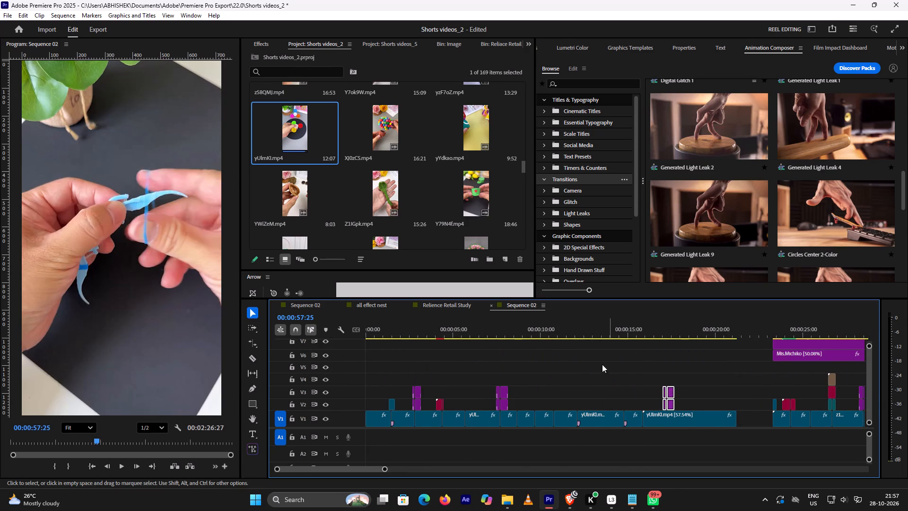
Move the stacked purple effect from about 00:00:17 onto the cut near 00:00:05:30 on V2 and V3, and preview the transition.
{"action": "left_click", "coordinate": [513, 324]}
{"action": "key", "text": "space"}
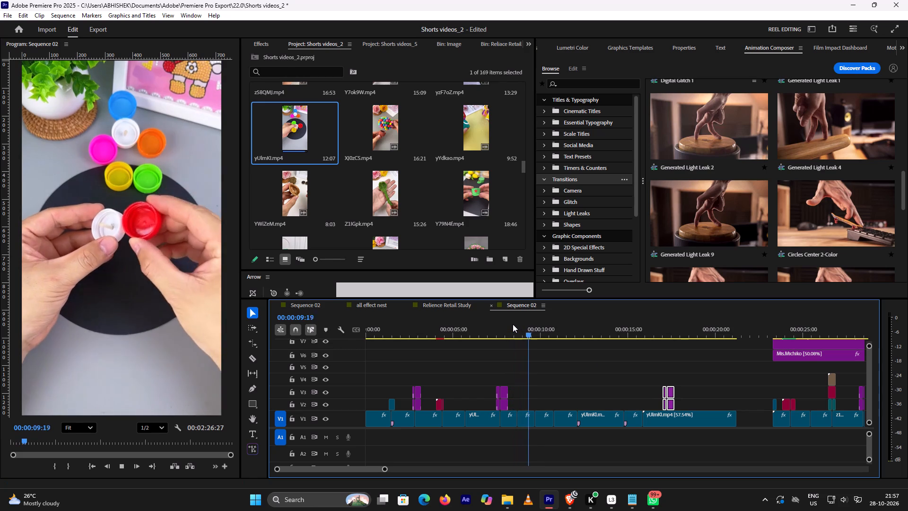
{"action": "key", "text": "space"}
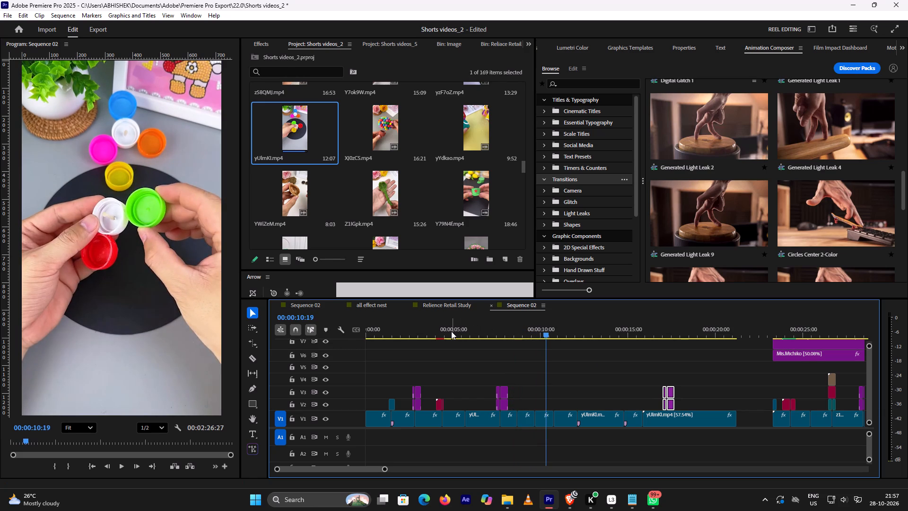
{"action": "left_click", "coordinate": [453, 331]}
{"action": "key", "text": "space"}
{"action": "key", "text": "space"}
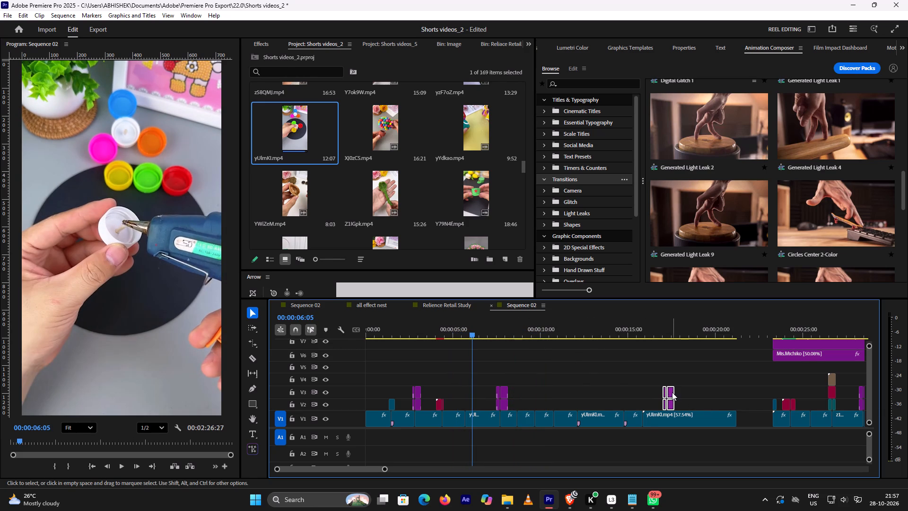
{"action": "left_click_drag", "start_coordinate": [672, 392], "coordinate": [469, 395]}
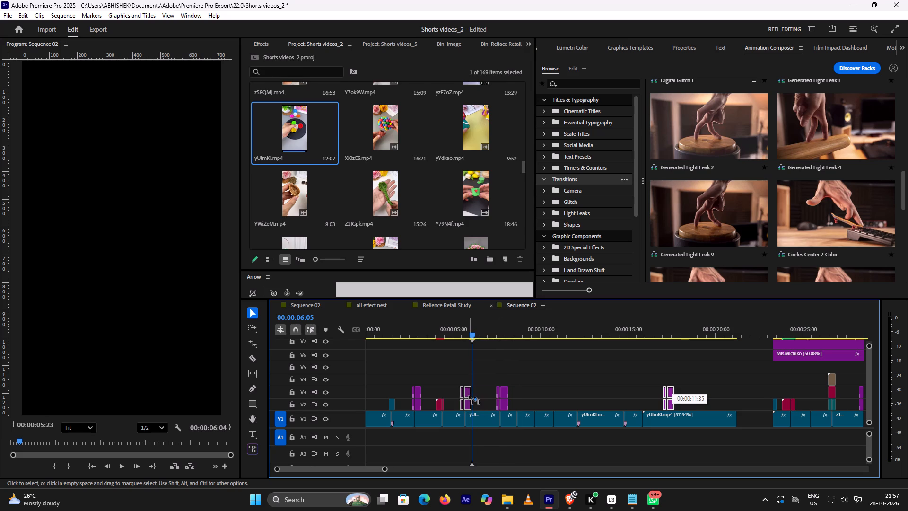
{"action": "left_click_drag", "start_coordinate": [469, 395], "coordinate": [471, 396]}
{"action": "left_click", "coordinate": [457, 333]}
{"action": "key", "text": "space"}
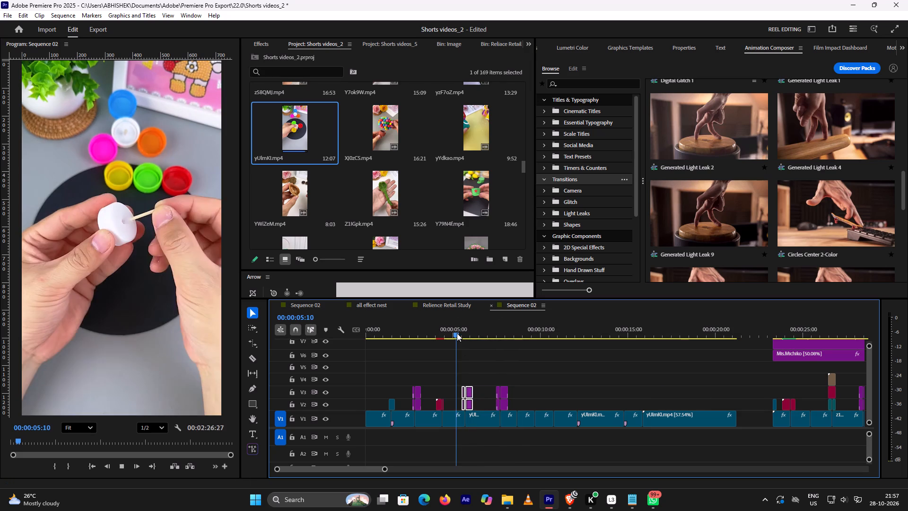
{"action": "key", "text": "space"}
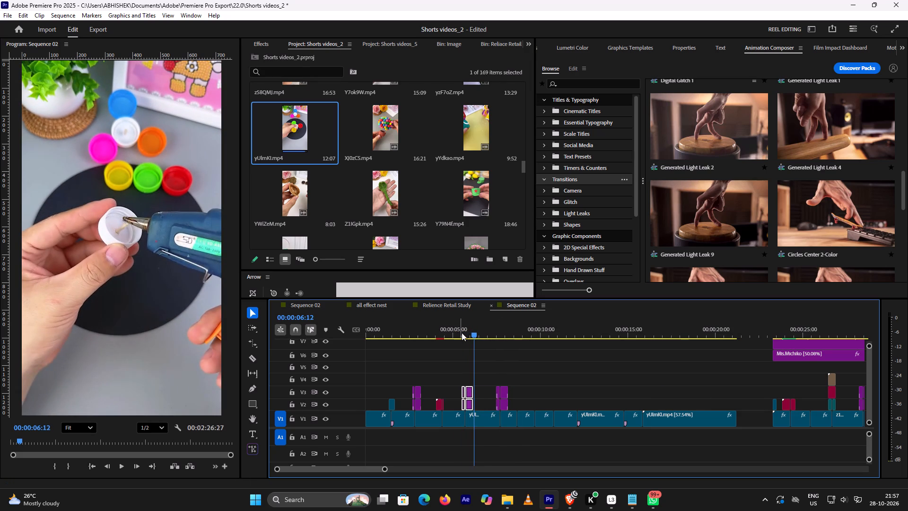
Move the stacked purple effect near 00:00:07:45 aside to about 00:00:17:40, and preview its former cut without it.
{"action": "key", "text": "space"}
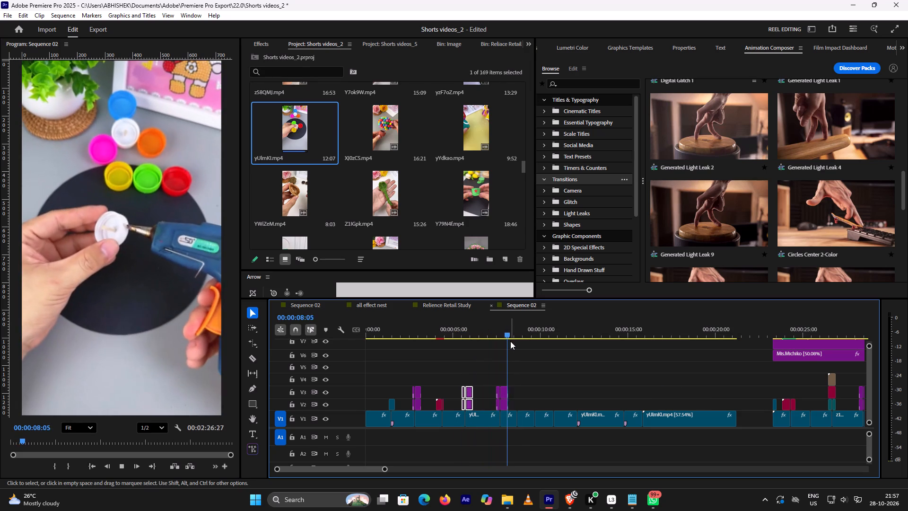
{"action": "key", "text": "space"}
{"action": "left_click_drag", "start_coordinate": [490, 379], "coordinate": [516, 406]}
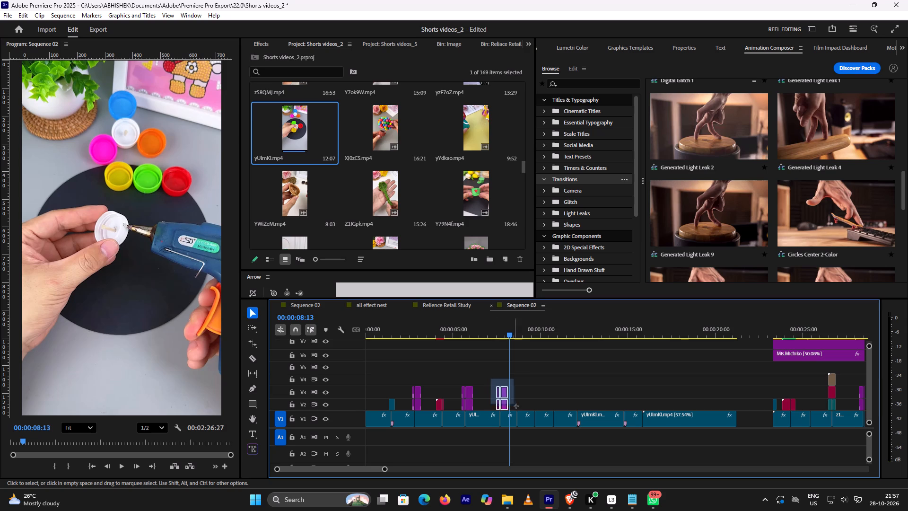
{"action": "left_click_drag", "start_coordinate": [516, 406], "coordinate": [517, 406]}
{"action": "left_click_drag", "start_coordinate": [504, 393], "coordinate": [681, 396]}
{"action": "left_click", "coordinate": [486, 325]}
{"action": "key", "text": "space"}
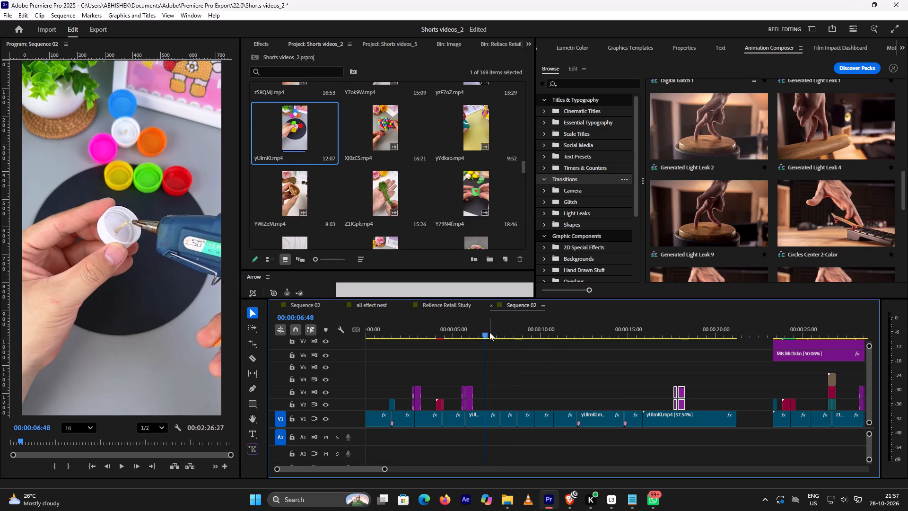
{"action": "key", "text": "space"}
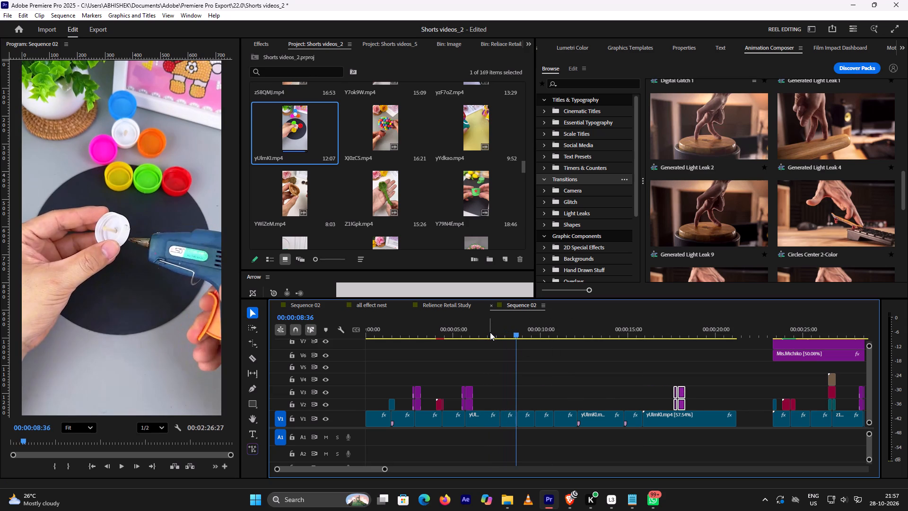
Move the stacked purple effect near 00:00:28:15 onto the cut at about 00:00:07:30 on V2 and V3, and preview the transition.
{"action": "scroll", "coordinate": [803, 379], "scroll_direction": "down", "scroll_amount": 2}
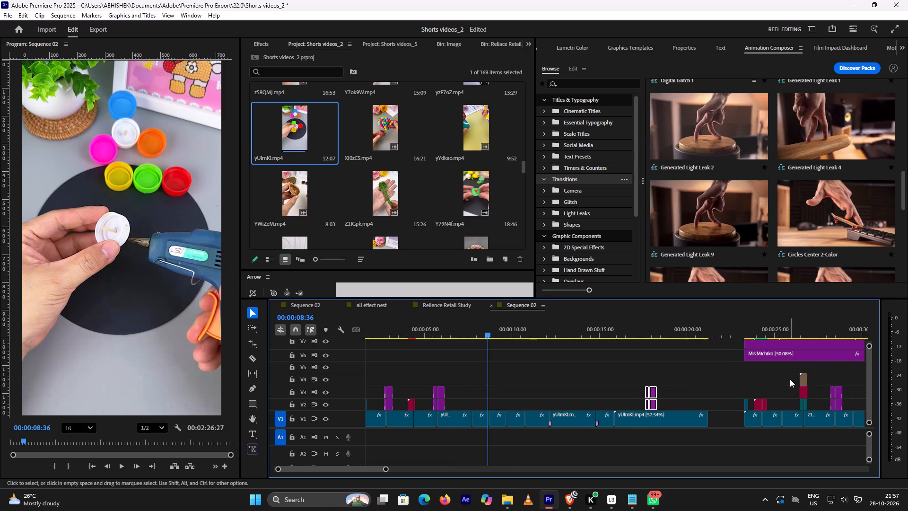
{"action": "scroll", "coordinate": [790, 379], "scroll_direction": "down", "scroll_amount": 3}
{"action": "left_click", "coordinate": [786, 328]}
{"action": "key", "text": "space"}
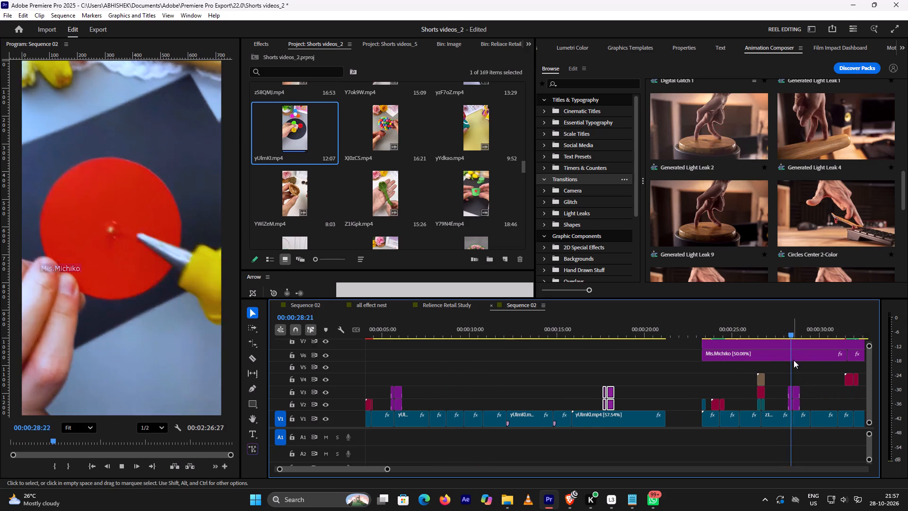
{"action": "key", "text": "space"}
{"action": "left_click_drag", "start_coordinate": [777, 378], "coordinate": [802, 404]}
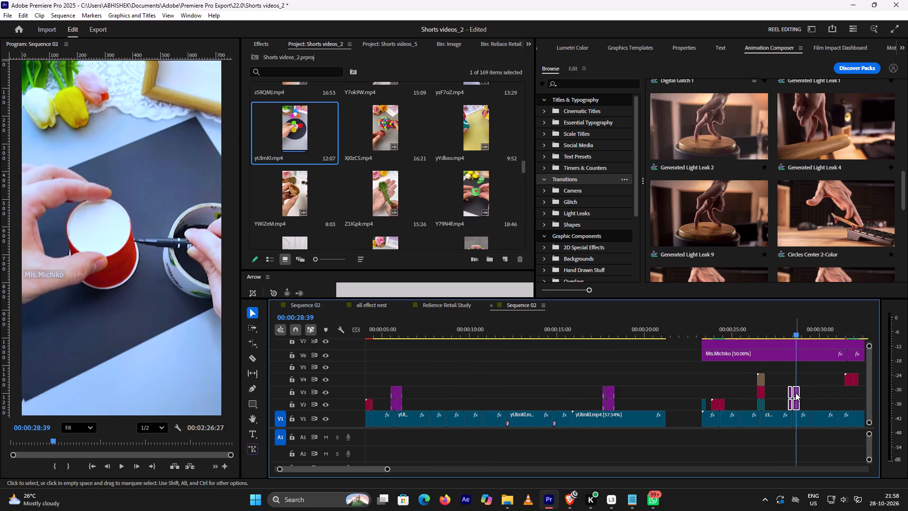
{"action": "left_click_drag", "start_coordinate": [796, 392], "coordinate": [444, 383]}
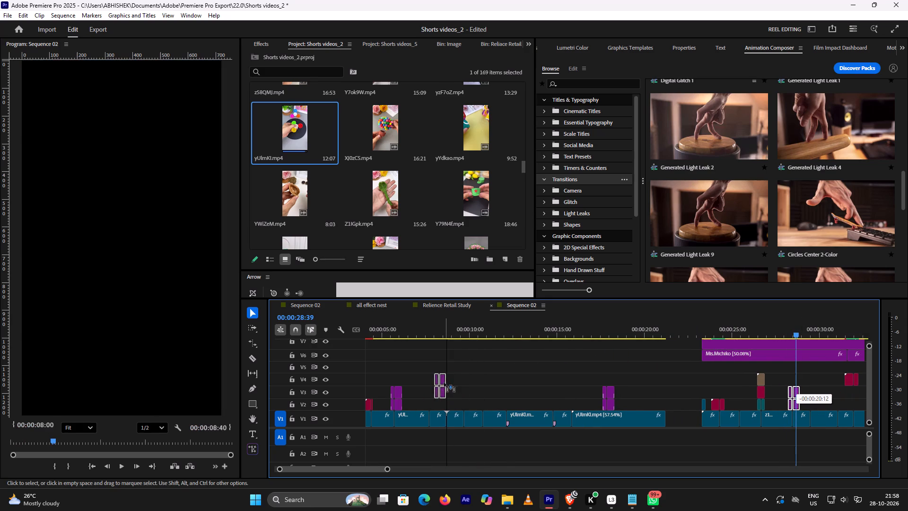
{"action": "left_click_drag", "start_coordinate": [444, 383], "coordinate": [434, 395]}
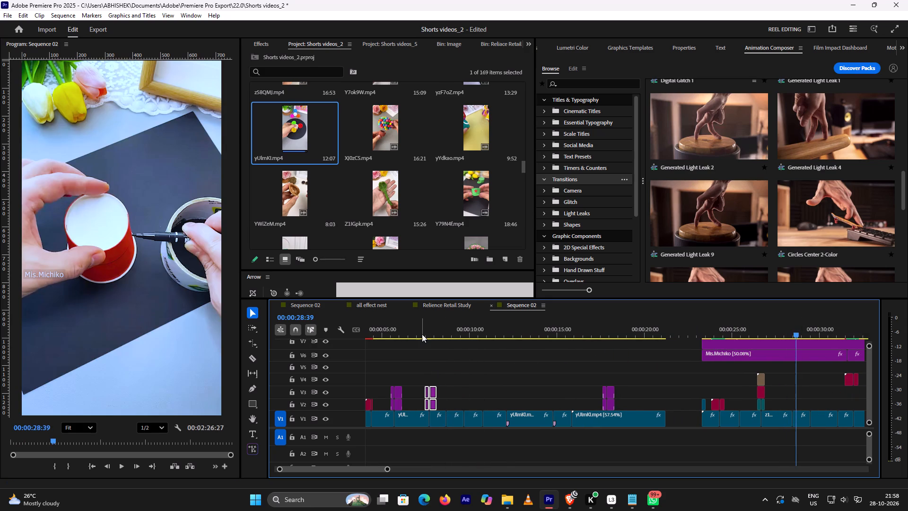
{"action": "left_click", "coordinate": [422, 334]}
{"action": "key", "text": "space"}
{"action": "key", "text": "space"}
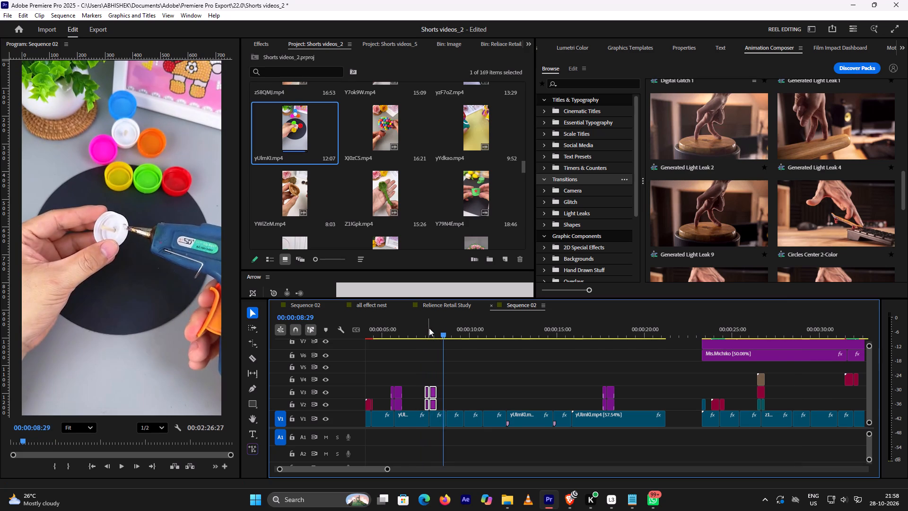
{"action": "scroll", "coordinate": [429, 328], "scroll_direction": "up", "scroll_amount": 4}
{"action": "left_click", "coordinate": [442, 327]}
{"action": "key", "text": "space"}
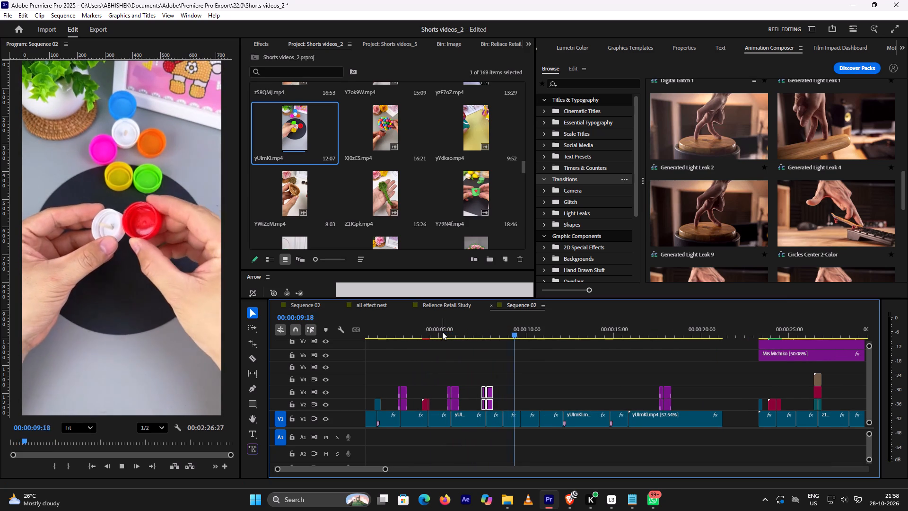
{"action": "key", "text": "space"}
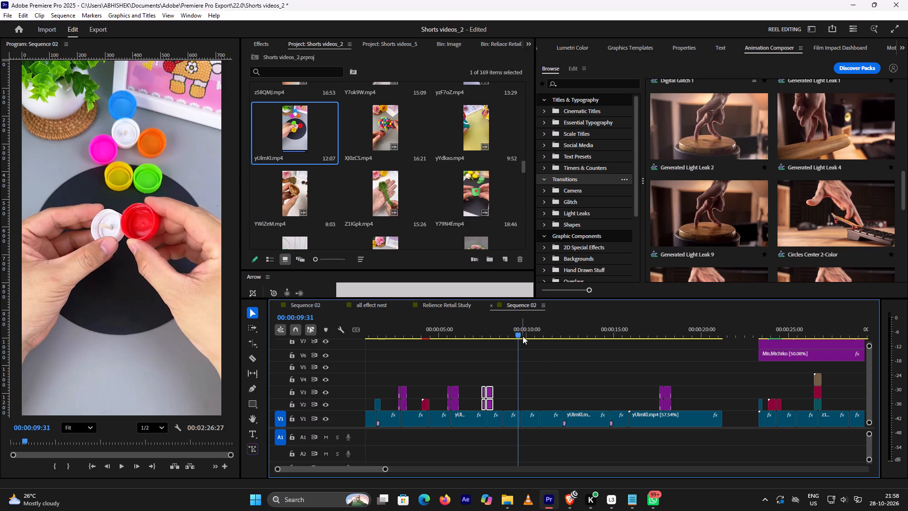
Duplicate the stacked purple effect near 00:00:02:45 onto the cut at about 00:00:08:33 on V2 and V3.
{"action": "left_click_drag", "start_coordinate": [520, 335], "coordinate": [509, 338]}
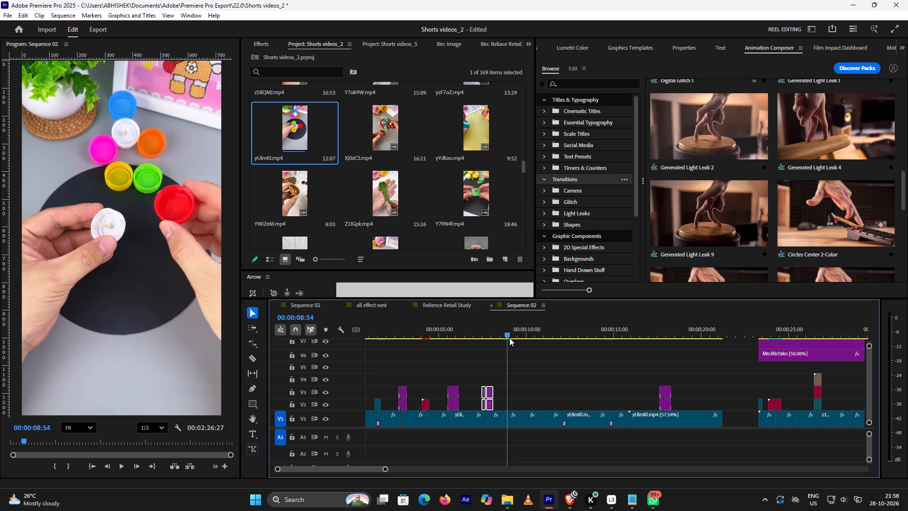
{"action": "left_click_drag", "start_coordinate": [509, 338], "coordinate": [507, 344]}
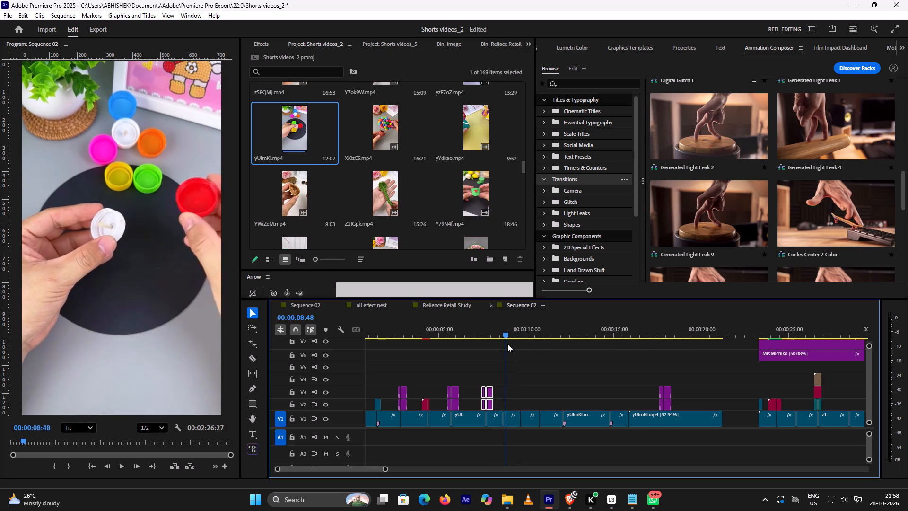
{"action": "left_click_drag", "start_coordinate": [507, 344], "coordinate": [513, 346]}
{"action": "left_click", "coordinate": [399, 323]}
{"action": "key", "text": "space"}
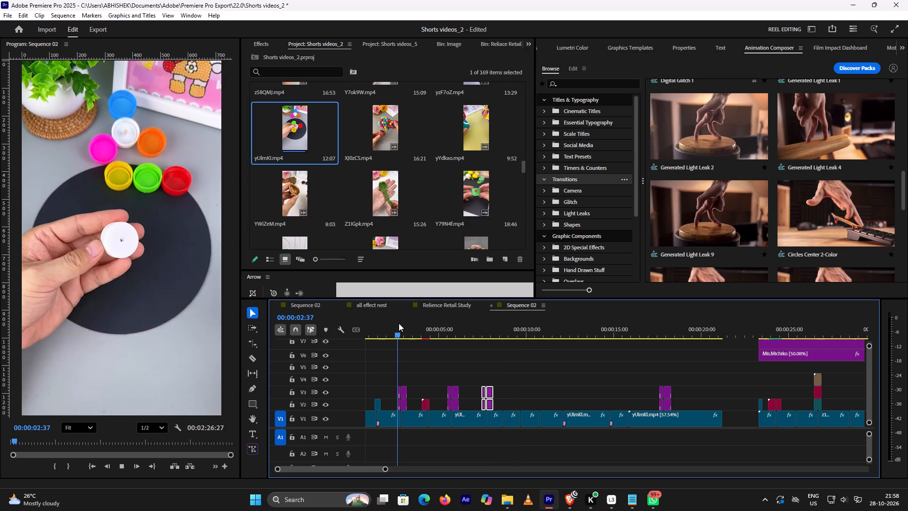
{"action": "key", "text": "space"}
{"action": "left_click_drag", "start_coordinate": [391, 372], "coordinate": [409, 403]}
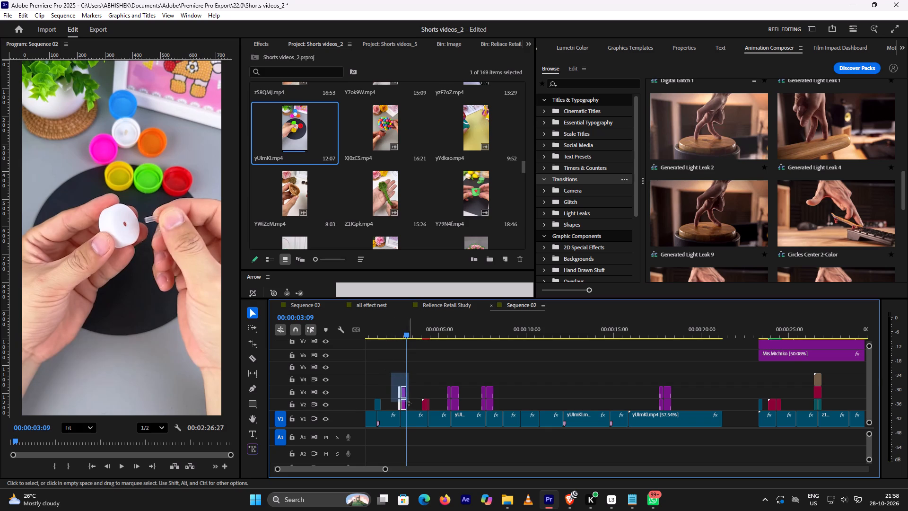
{"action": "left_click_drag", "start_coordinate": [409, 403], "coordinate": [410, 406]}
{"action": "left_click_drag", "start_coordinate": [404, 393], "coordinate": [507, 394], "text": "alt"}
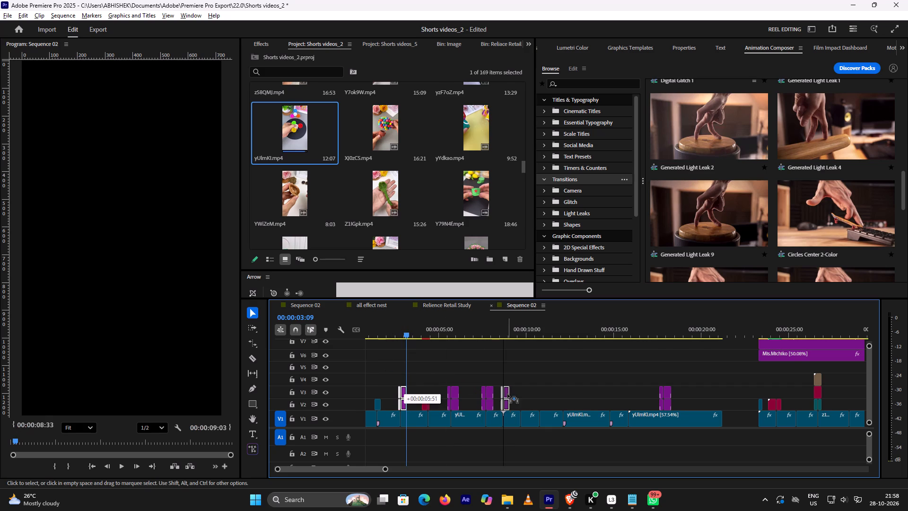
{"action": "left_click_drag", "start_coordinate": [507, 394], "coordinate": [507, 396], "text": "alt"}
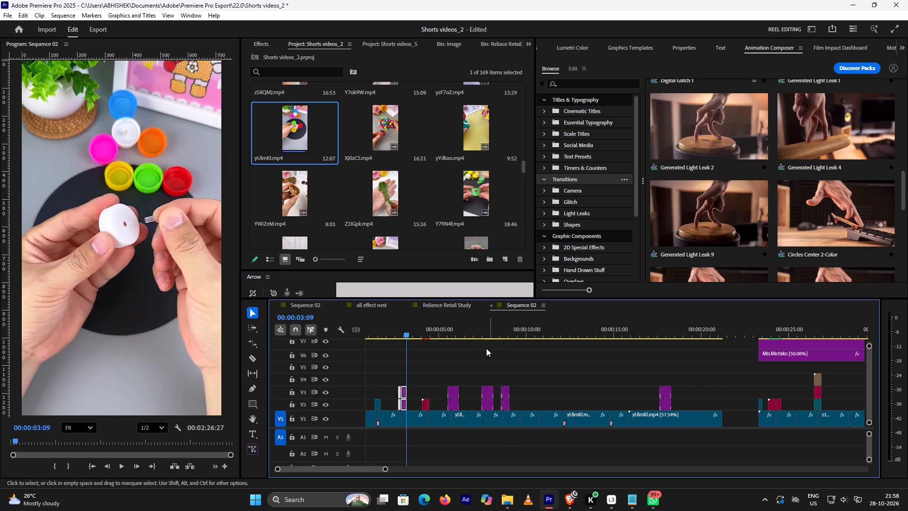
Play back from about 00:00:07 to 00:00:10, and around the red effect near 00:00:04:15, to check the transitions at the cuts.
{"action": "left_click", "coordinate": [477, 332]}
{"action": "key", "text": "space"}
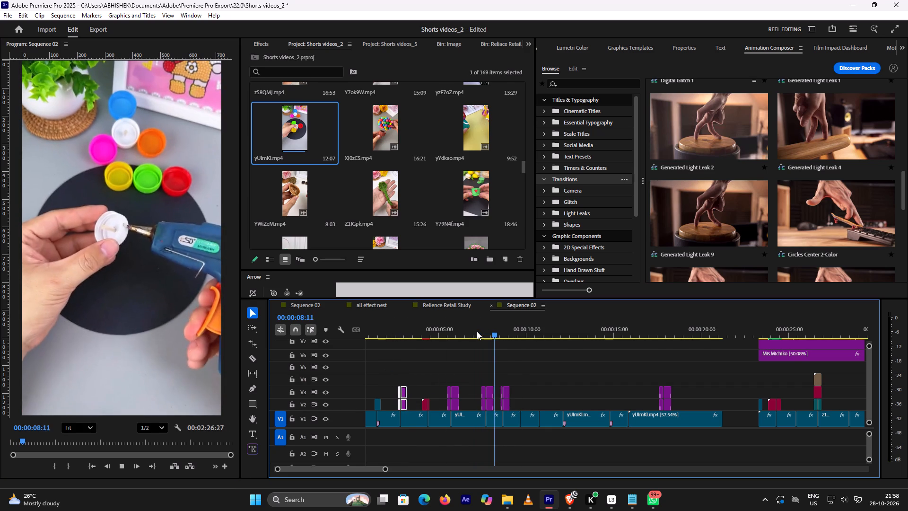
{"action": "key", "text": "space"}
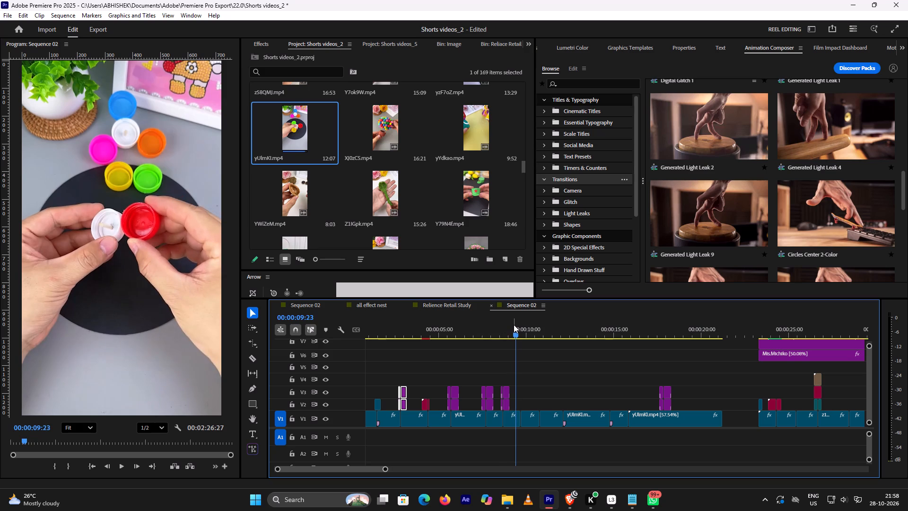
{"action": "key", "text": "space"}
{"action": "key", "text": "space"}
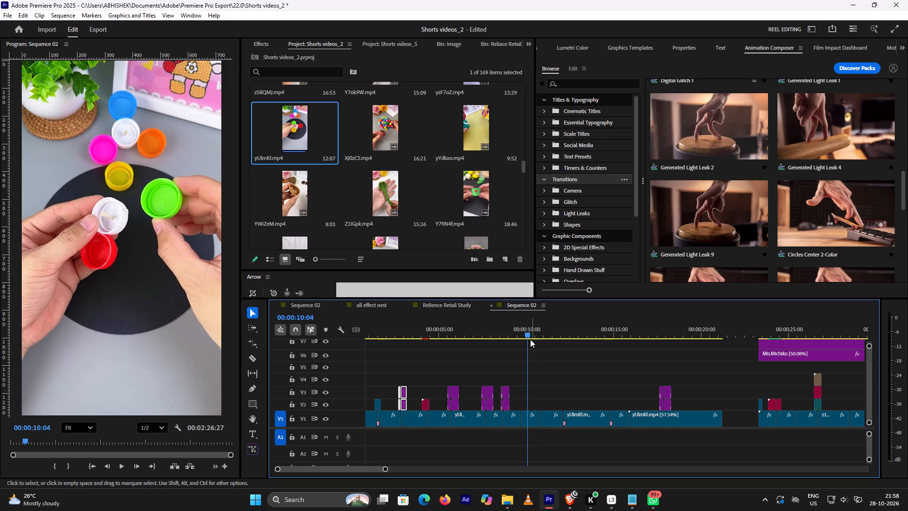
{"action": "left_click", "coordinate": [421, 328]}
{"action": "key", "text": "space"}
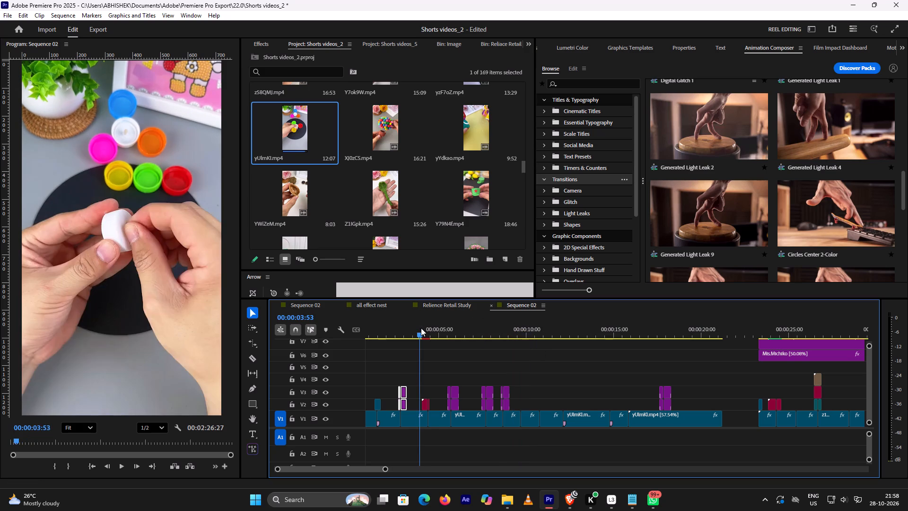
{"action": "key", "text": "space"}
Look over the Generated Light Leak and Circles Center 2-Color transition presets for a possible effect for the cuts.
{"action": "left_click_drag", "start_coordinate": [423, 377], "coordinate": [425, 394], "text": "alt"}
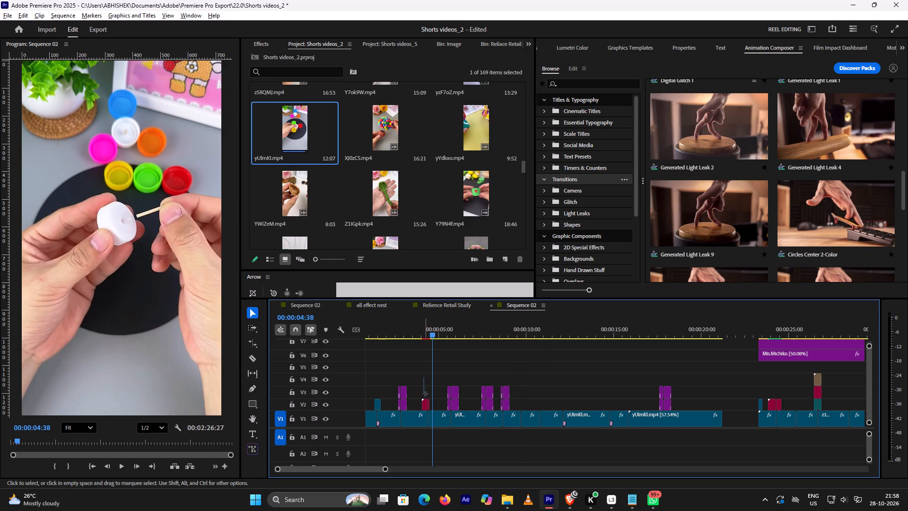
{"action": "left_click_drag", "start_coordinate": [425, 394], "coordinate": [426, 394], "text": "alt"}
{"action": "left_click", "coordinate": [786, 200]}
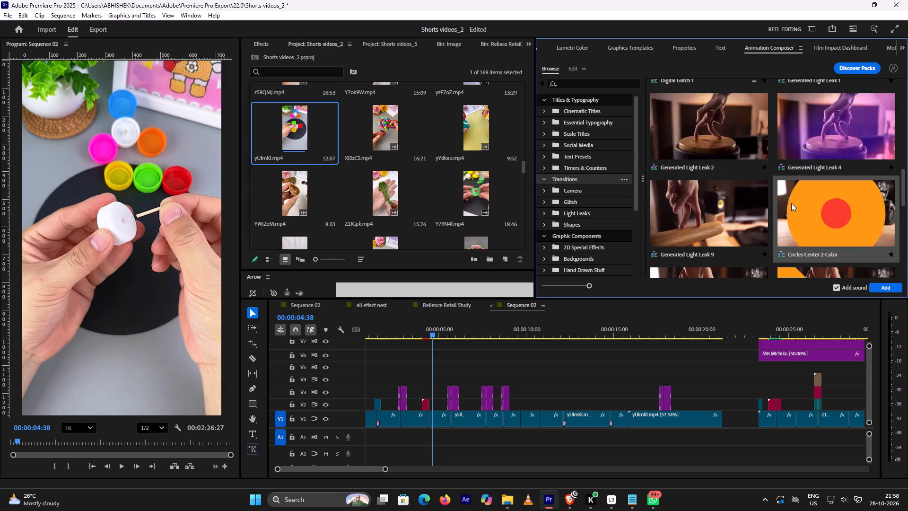
{"action": "left_click", "coordinate": [813, 140]}
{"action": "left_click", "coordinate": [748, 132]}
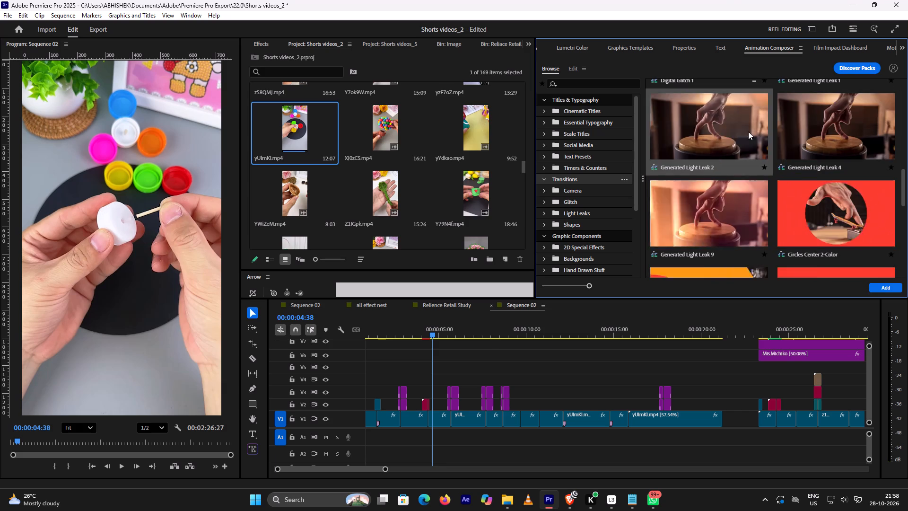
{"action": "left_click", "coordinate": [725, 206]}
{"action": "scroll", "coordinate": [726, 204], "scroll_direction": "up", "scroll_amount": 2}
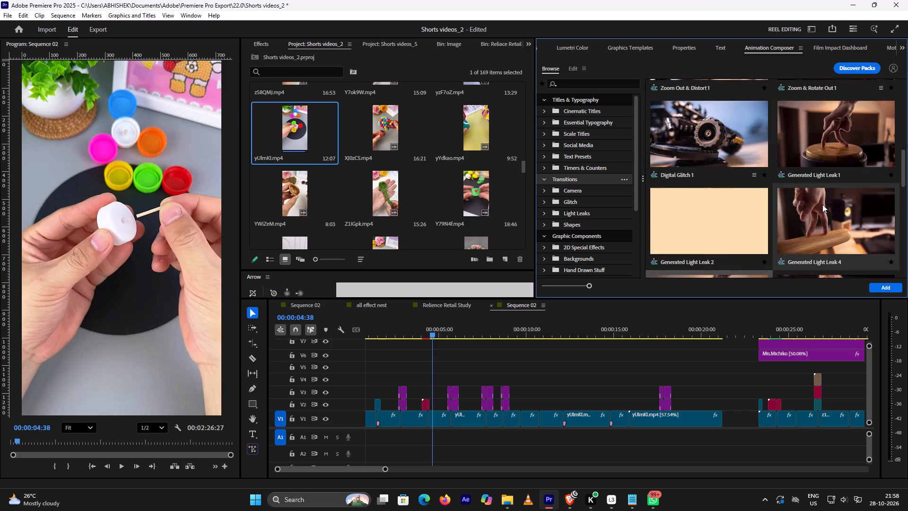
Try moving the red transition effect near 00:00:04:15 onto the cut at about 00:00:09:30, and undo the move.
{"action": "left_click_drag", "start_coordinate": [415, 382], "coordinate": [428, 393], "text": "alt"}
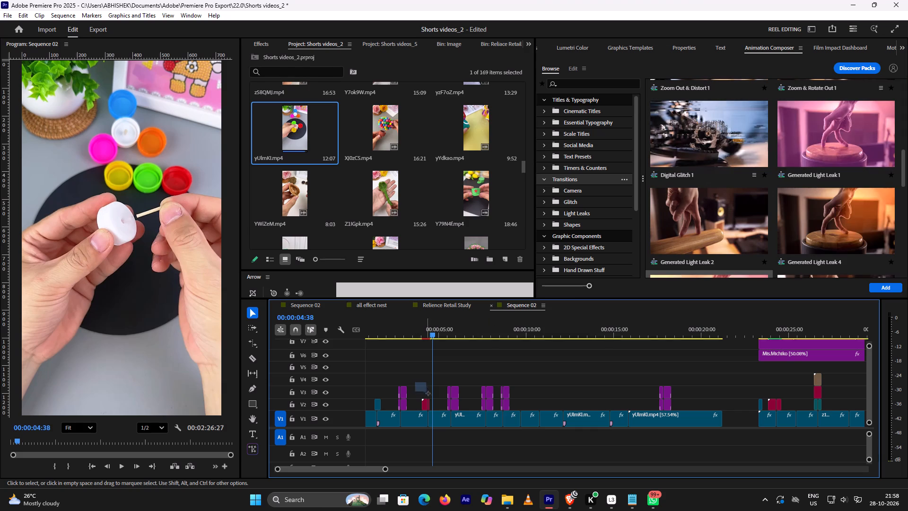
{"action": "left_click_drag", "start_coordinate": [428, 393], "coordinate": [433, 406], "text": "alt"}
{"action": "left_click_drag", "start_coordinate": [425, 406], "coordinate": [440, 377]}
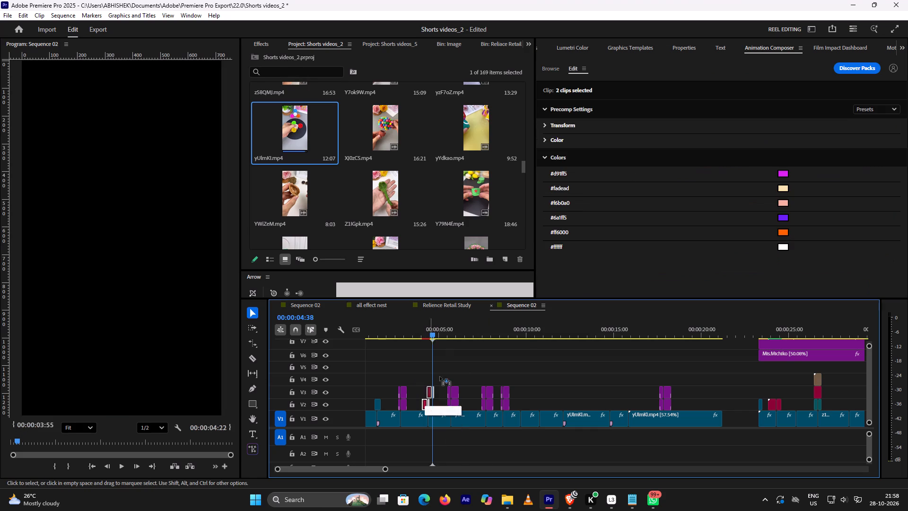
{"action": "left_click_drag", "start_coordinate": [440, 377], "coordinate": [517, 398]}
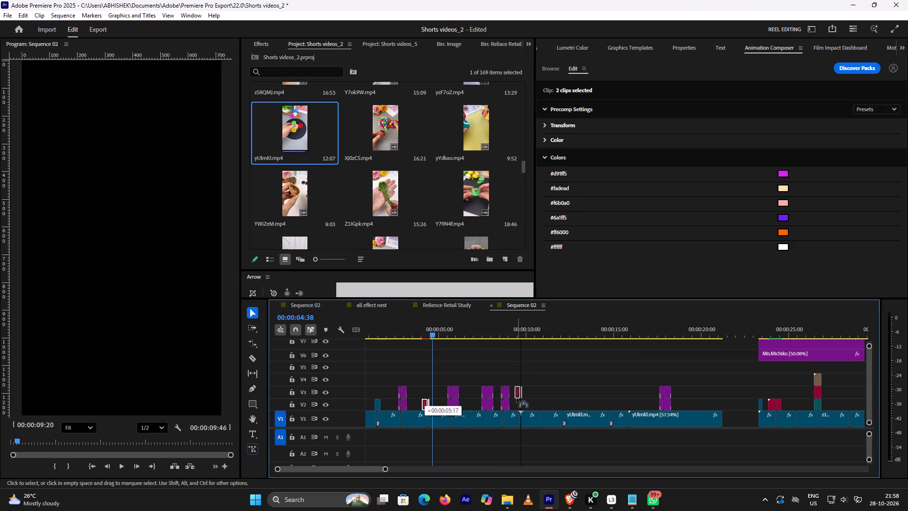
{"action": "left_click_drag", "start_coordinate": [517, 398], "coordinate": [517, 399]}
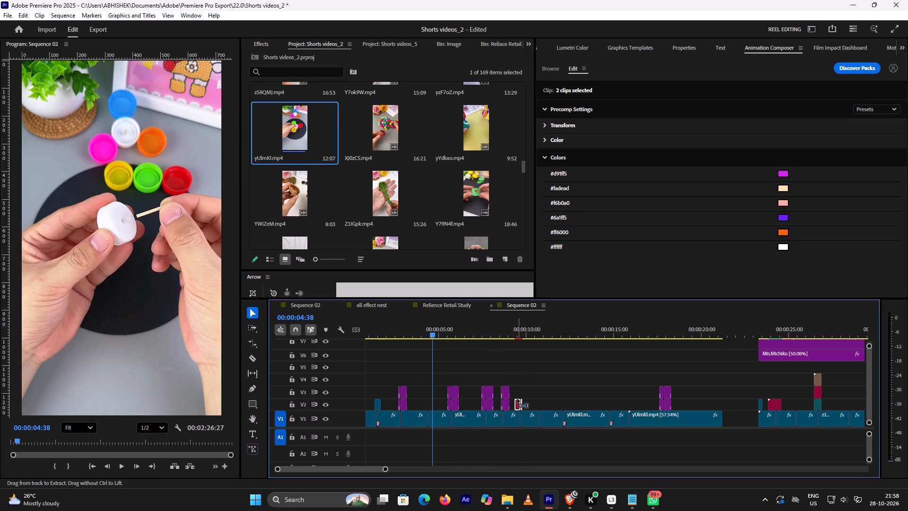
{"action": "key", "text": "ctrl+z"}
Duplicate the red transition effect near 00:00:04:15 onto the cut at about 00:00:09:30 on V2, and preview the transition.
{"action": "left_click_drag", "start_coordinate": [417, 392], "coordinate": [431, 402]}
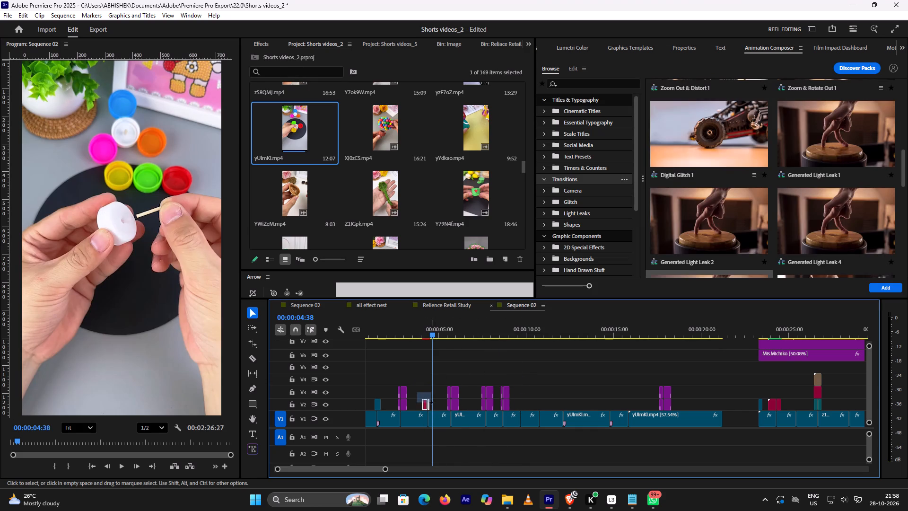
{"action": "left_click_drag", "start_coordinate": [431, 402], "coordinate": [433, 404]}
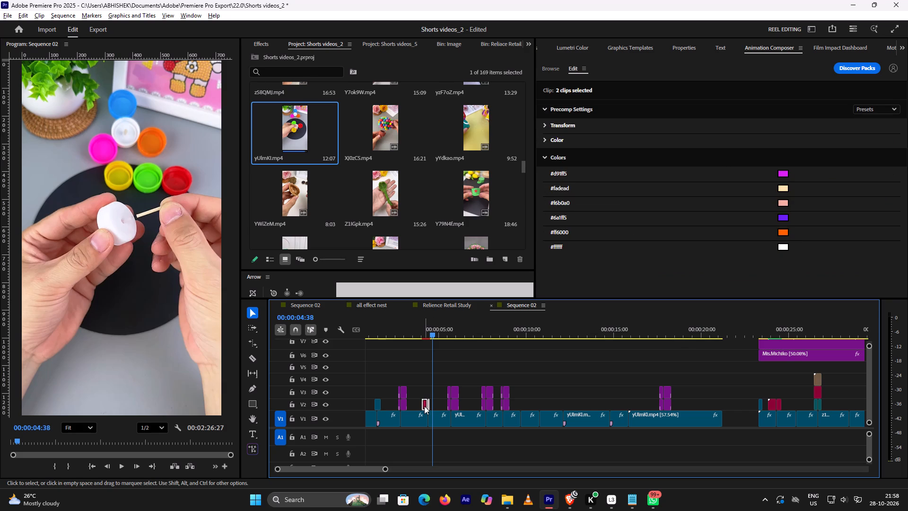
{"action": "left_click_drag", "start_coordinate": [424, 406], "coordinate": [519, 403], "text": "alt"}
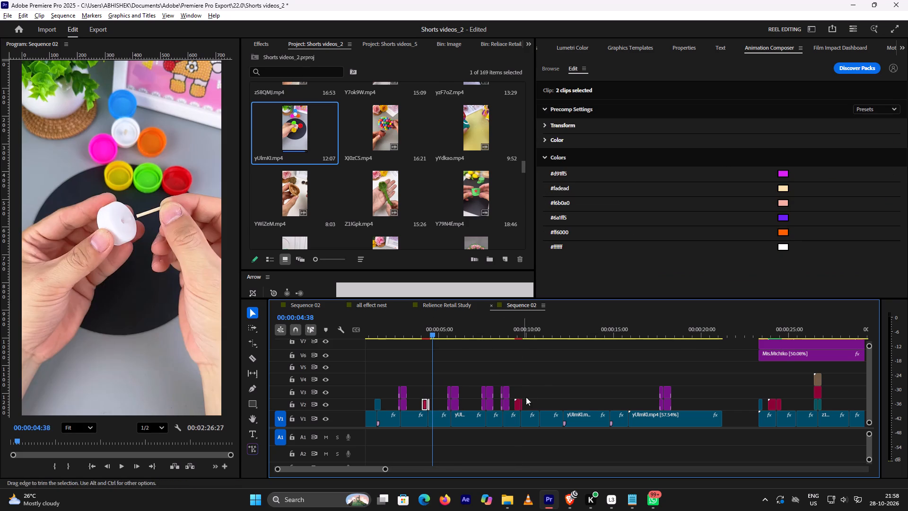
{"action": "left_click", "coordinate": [512, 332]}
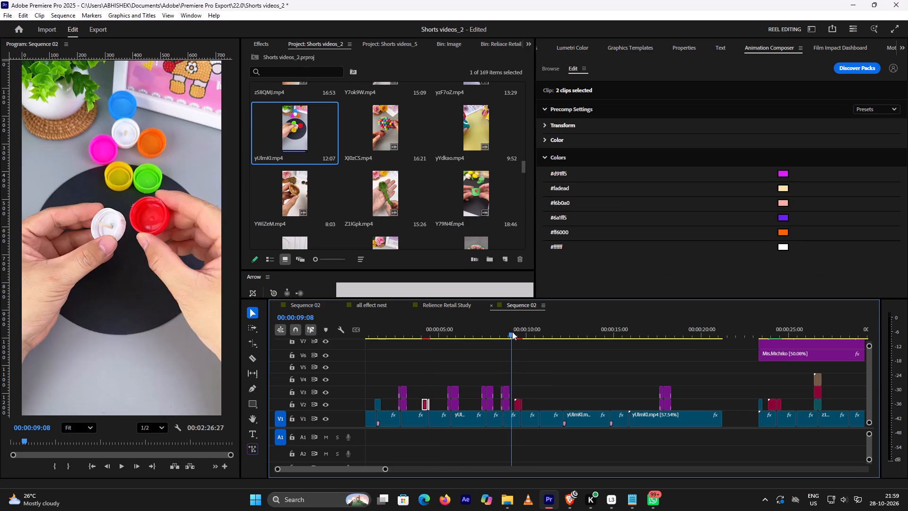
{"action": "key", "text": "space"}
{"action": "key", "text": "space"}
{"action": "key", "text": "space"}
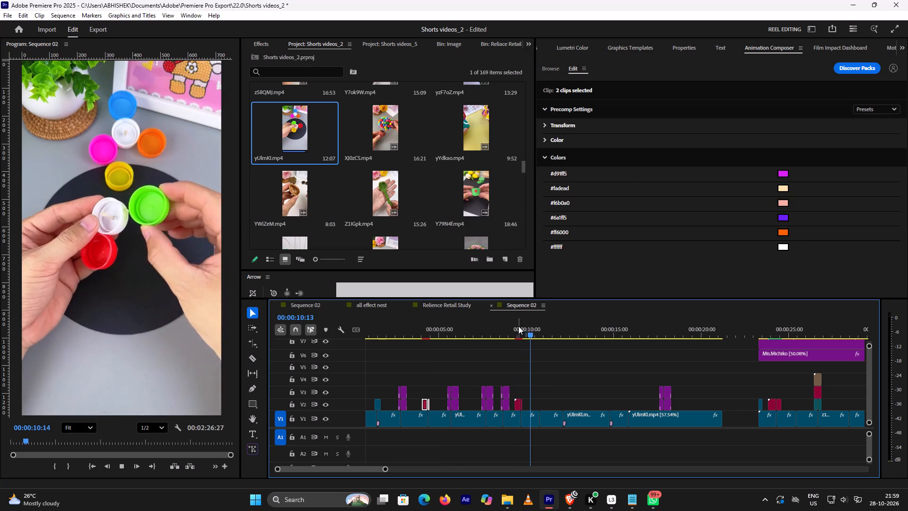
{"action": "key", "text": "space"}
{"action": "key", "text": "space"}
{"action": "key", "text": "space"}
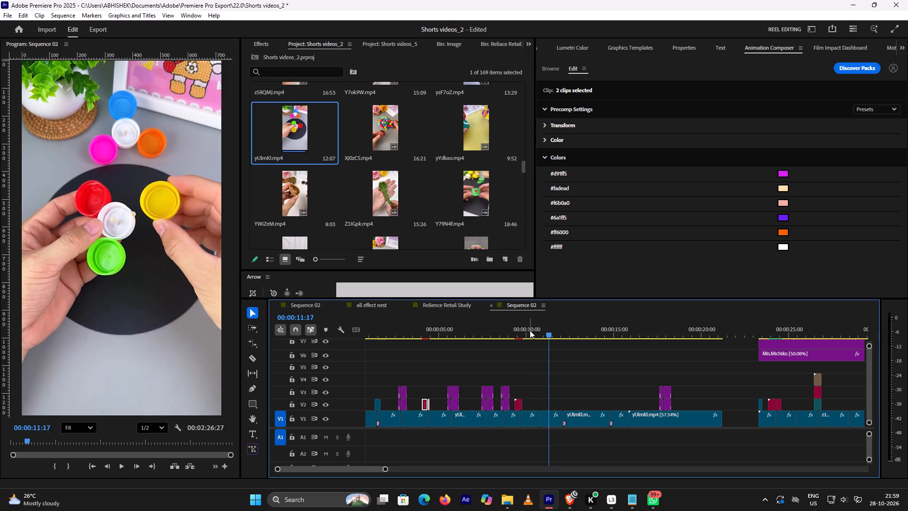
Play back the cuts between about 00:00:10 and 00:00:14, and the section near 00:00:18, to judge where another transition is needed.
{"action": "left_click", "coordinate": [530, 330]}
{"action": "key", "text": "space"}
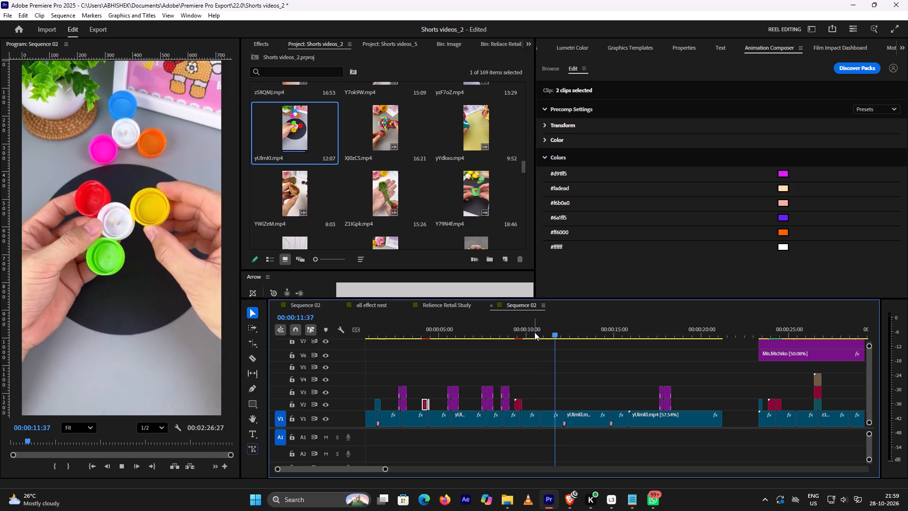
{"action": "key", "text": "space"}
{"action": "left_click", "coordinate": [538, 334]}
{"action": "key", "text": "space"}
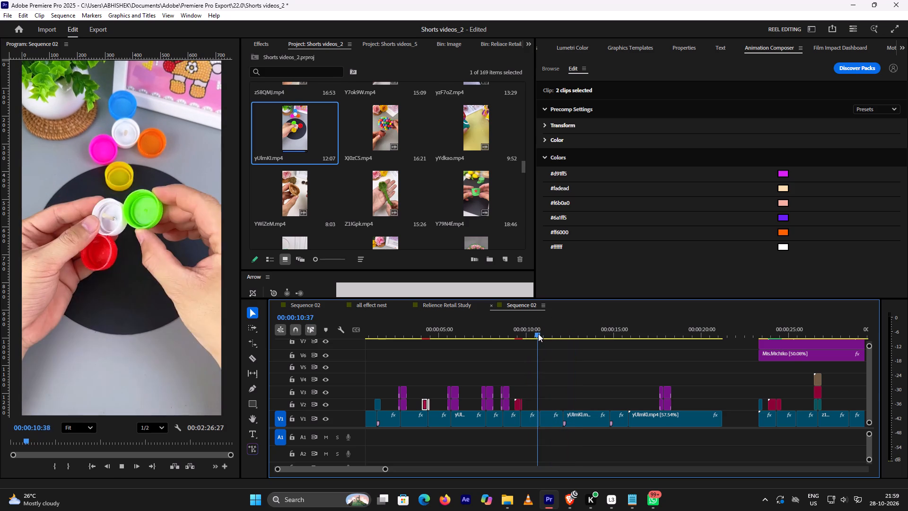
{"action": "key", "text": "space"}
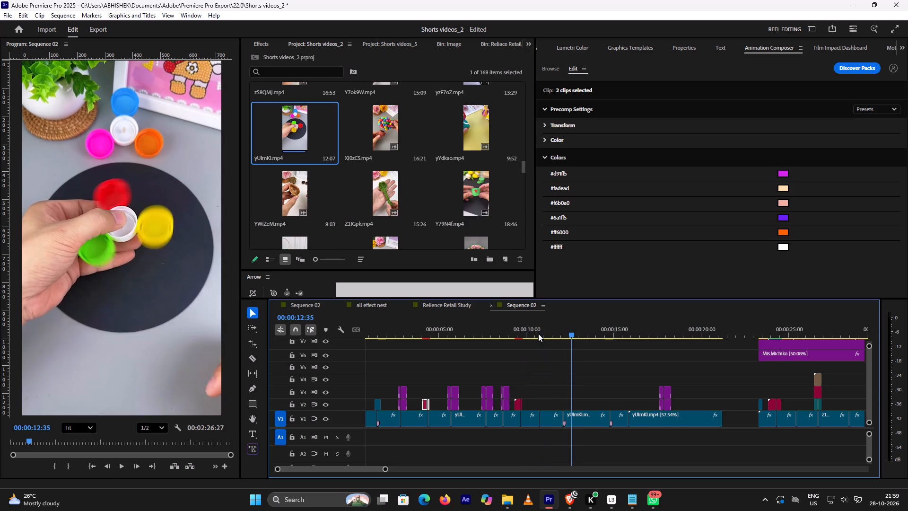
{"action": "key", "text": "space"}
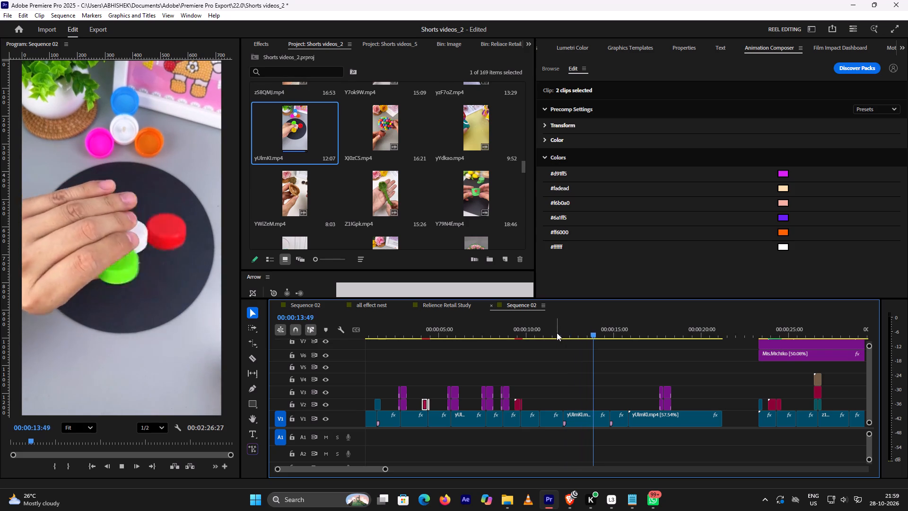
{"action": "left_click", "coordinate": [557, 333]}
{"action": "key", "text": "space"}
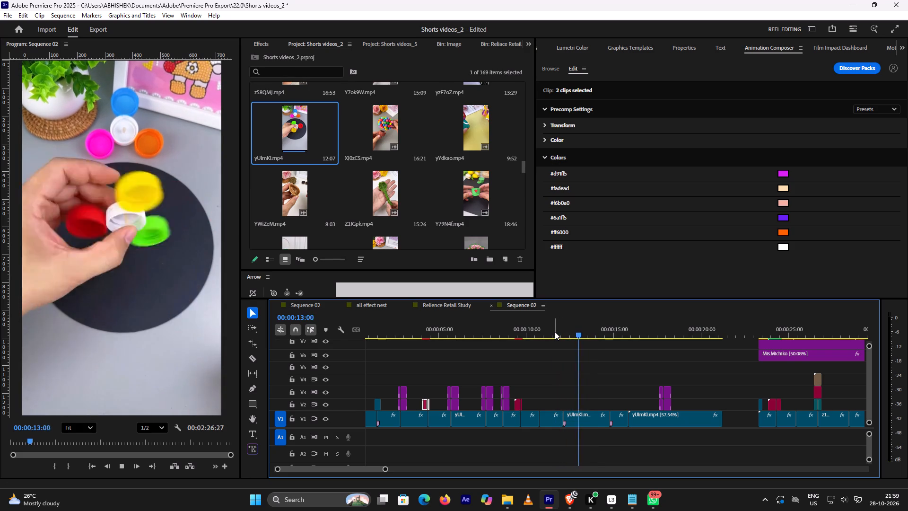
{"action": "key", "text": "space"}
{"action": "left_click", "coordinate": [550, 331]}
{"action": "key", "text": "space"}
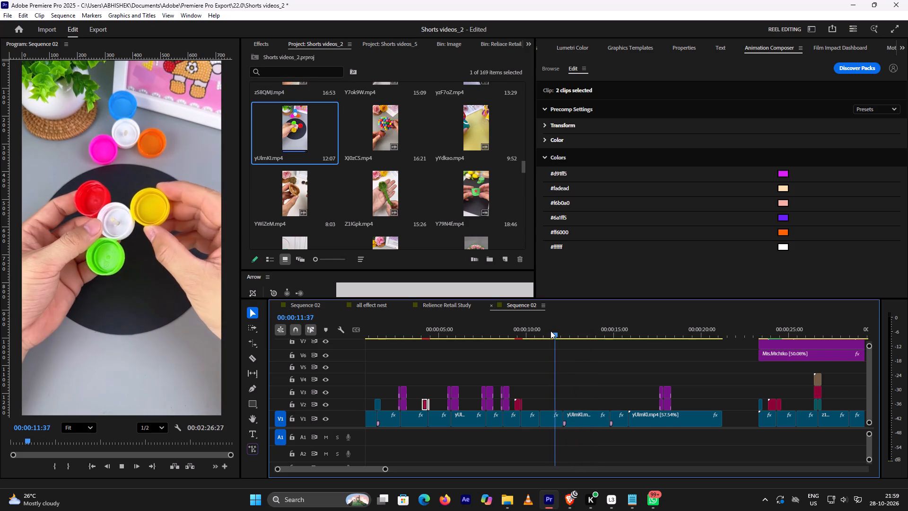
{"action": "key", "text": "space"}
{"action": "left_click", "coordinate": [654, 332]}
{"action": "key", "text": "space"}
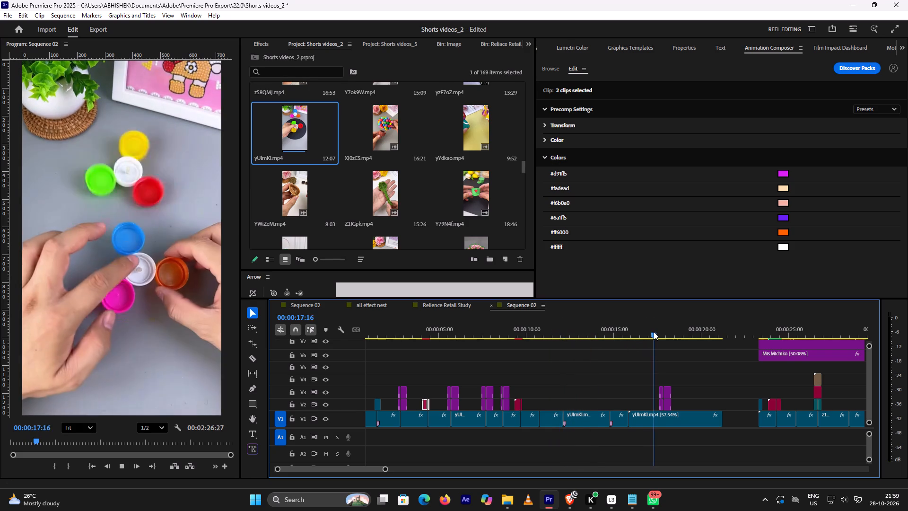
{"action": "key", "text": "space"}
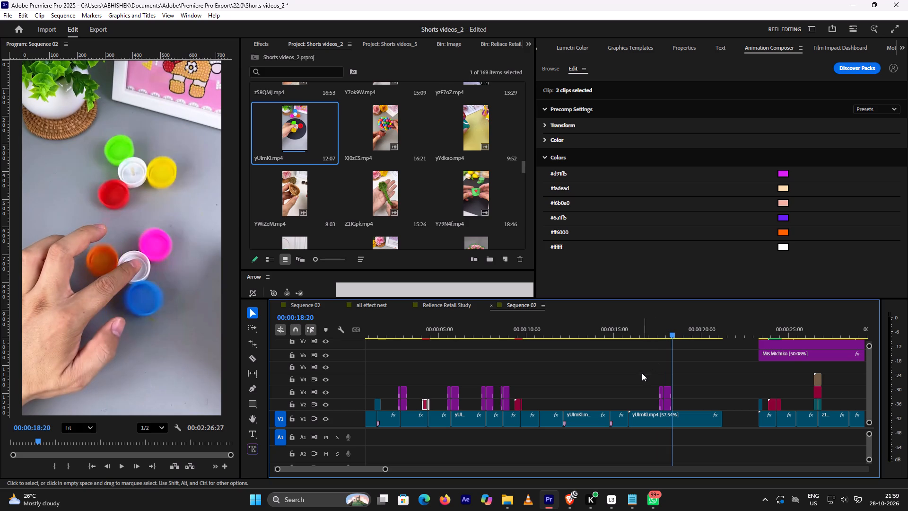
{"action": "left_click", "coordinate": [560, 325]}
{"action": "key", "text": "space"}
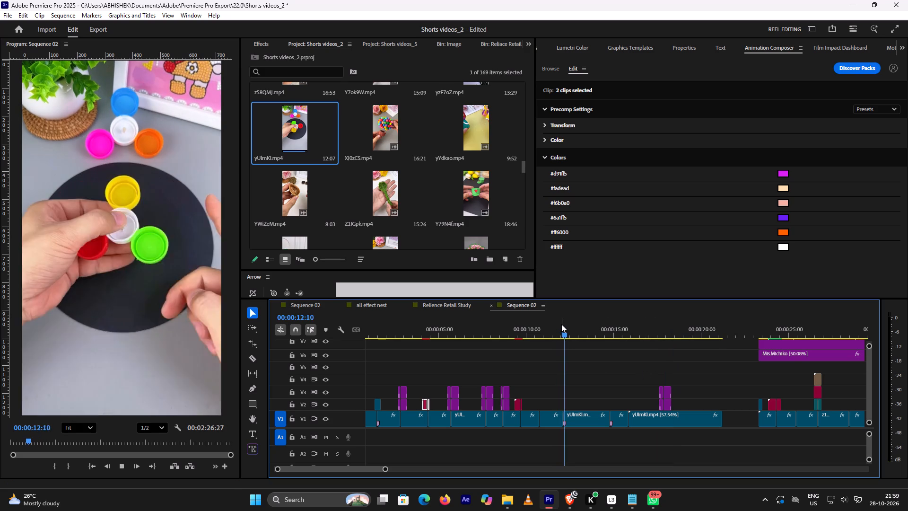
{"action": "key", "text": "space"}
{"action": "left_click", "coordinate": [537, 328]}
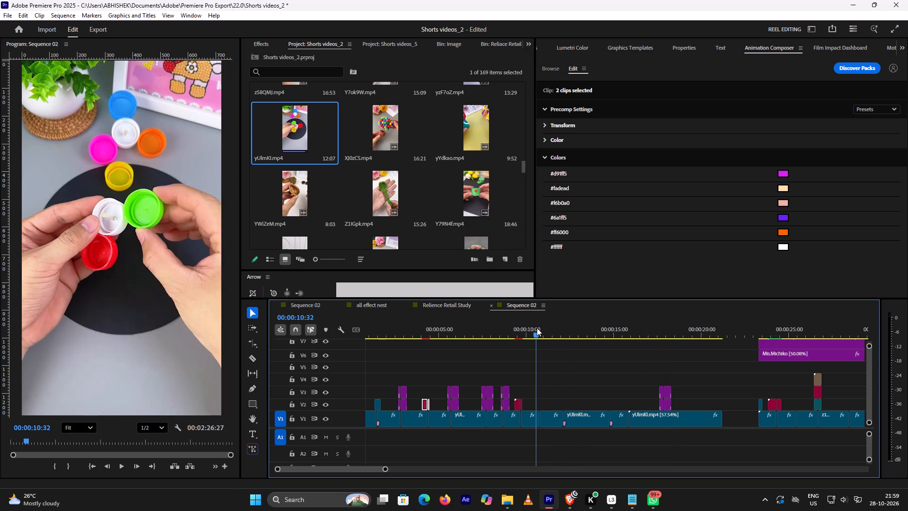
{"action": "key", "text": "space"}
{"action": "key", "text": "space"}
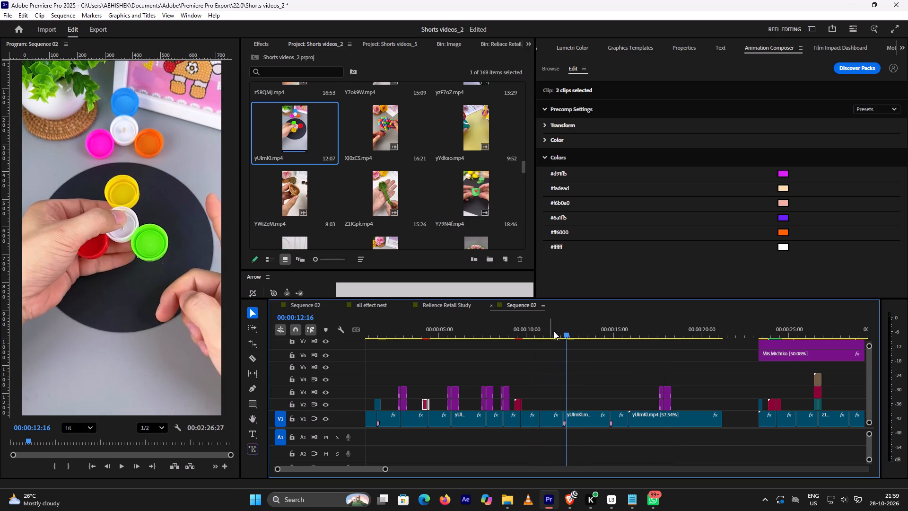
Move the stacked purple effect near 00:00:17:40 onto the cut at about 00:00:12:10 on V2 and V3, and preview the transition.
{"action": "left_click_drag", "start_coordinate": [645, 375], "coordinate": [664, 408]}
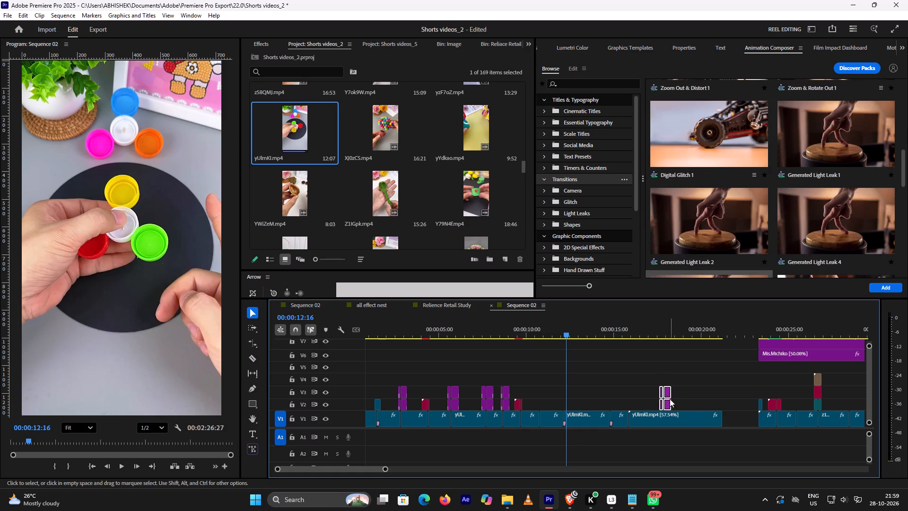
{"action": "left_click_drag", "start_coordinate": [667, 393], "coordinate": [575, 396]}
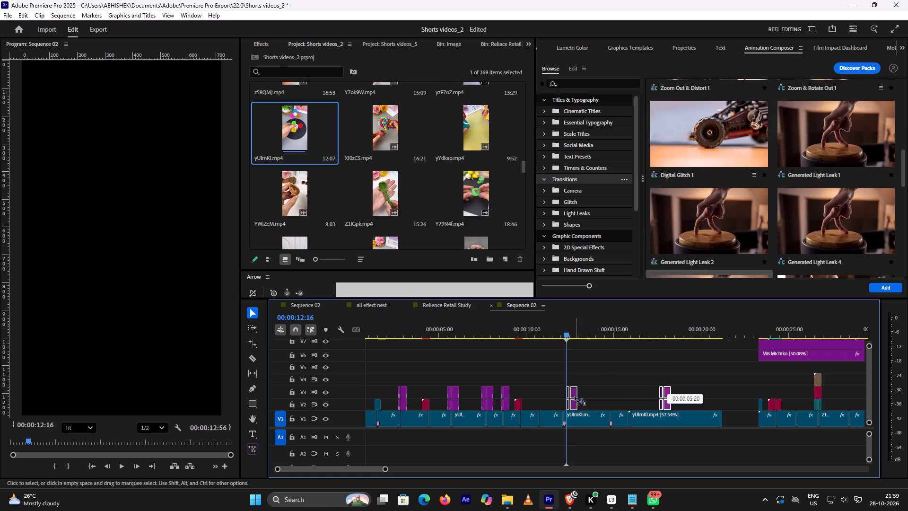
{"action": "left_click_drag", "start_coordinate": [575, 396], "coordinate": [569, 396]}
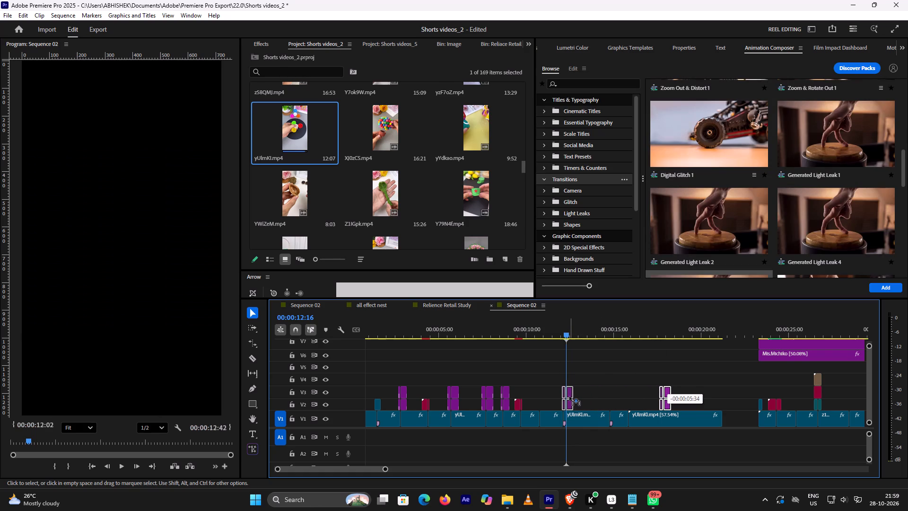
{"action": "left_click_drag", "start_coordinate": [569, 396], "coordinate": [568, 397]}
{"action": "left_click", "coordinate": [553, 334]}
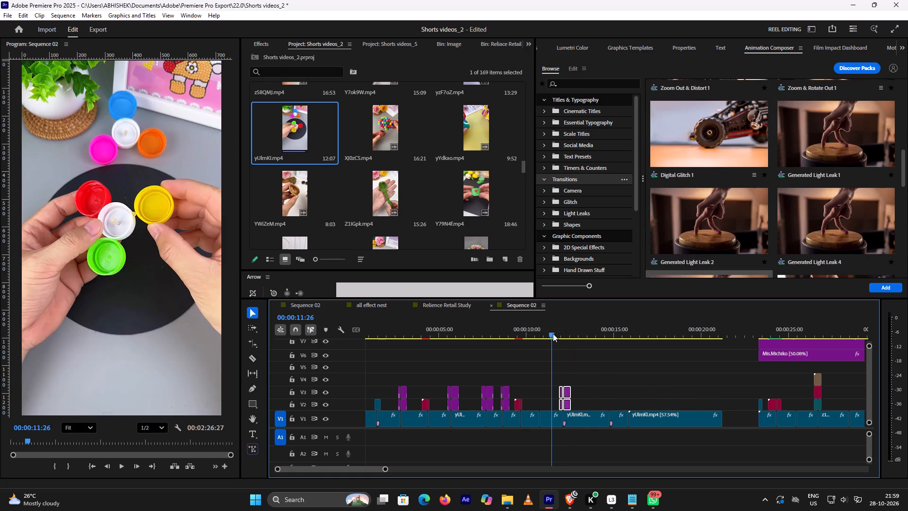
{"action": "key", "text": "space"}
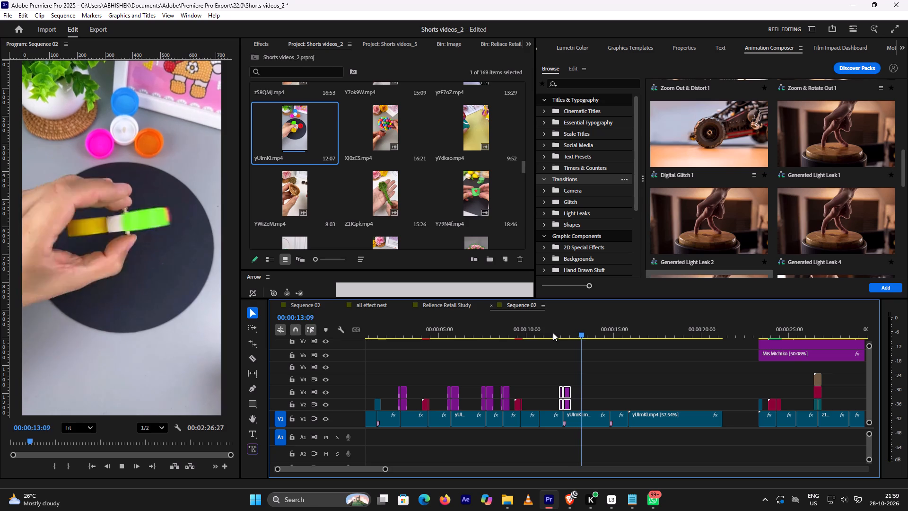
{"action": "key", "text": "space"}
{"action": "left_click", "coordinate": [553, 333]}
{"action": "key", "text": "space"}
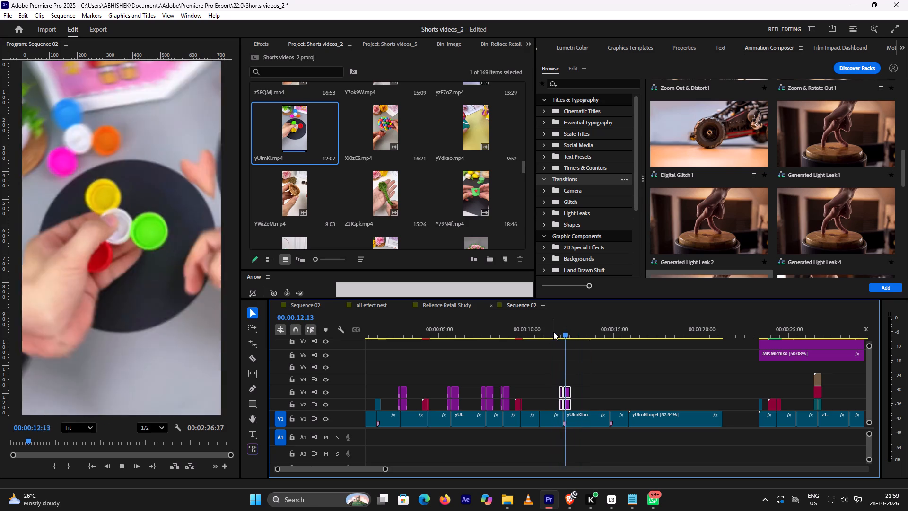
Play back the sequence between about 00:00:10 and 00:00:17, and check the section near 00:00:24, to judge the next transition.
{"action": "key", "text": "space"}
{"action": "left_click", "coordinate": [486, 328]}
{"action": "key", "text": "space"}
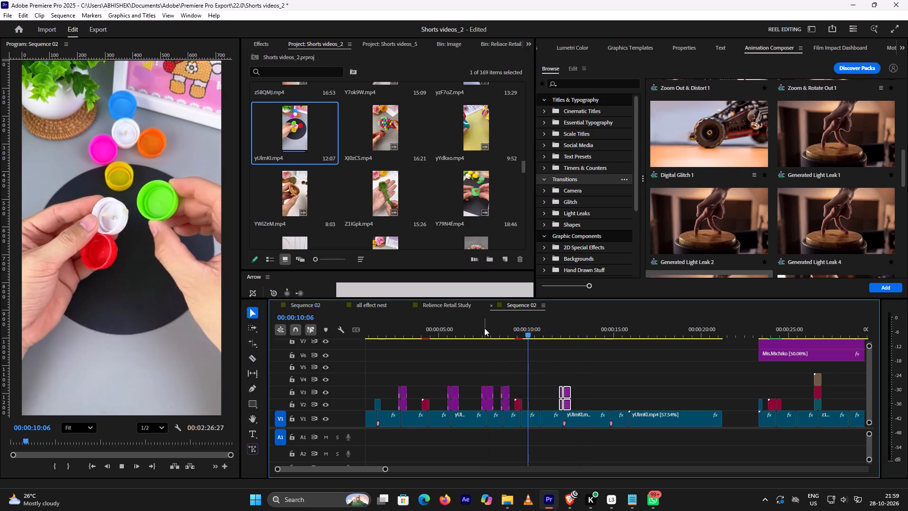
{"action": "key", "text": "space"}
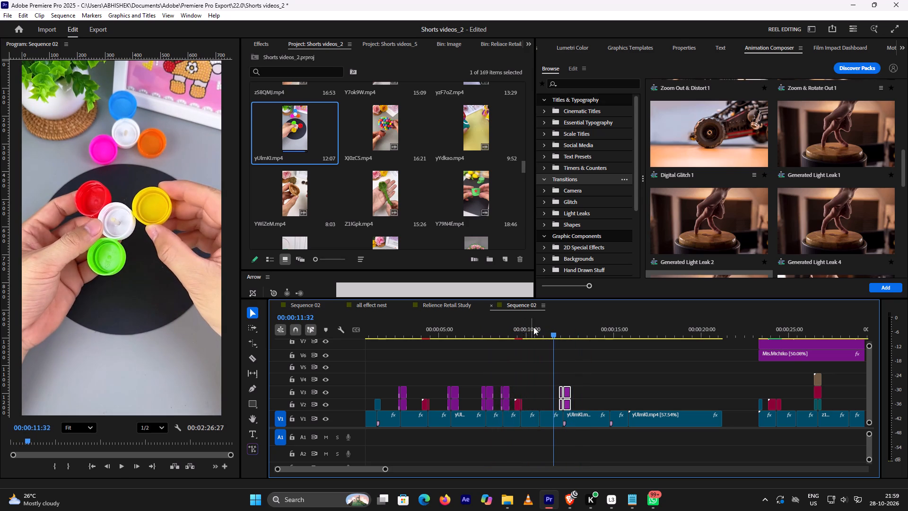
{"action": "left_click", "coordinate": [536, 333]}
{"action": "key", "text": "space"}
{"action": "key", "text": "space"}
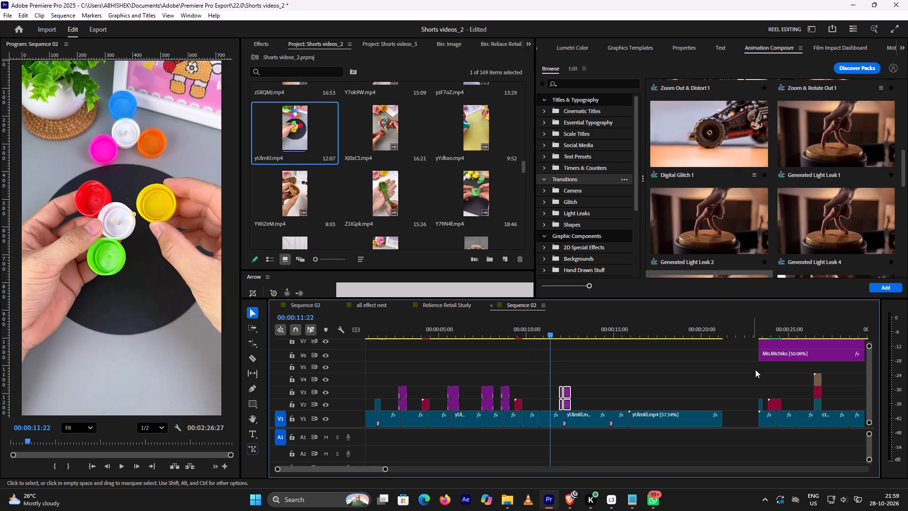
{"action": "left_click", "coordinate": [772, 332]}
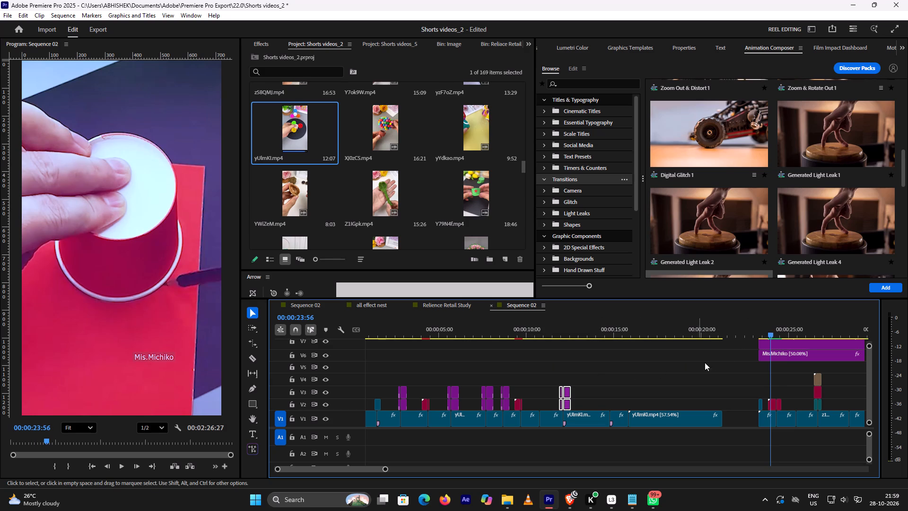
{"action": "scroll", "coordinate": [765, 354], "scroll_direction": "down", "scroll_amount": 3}
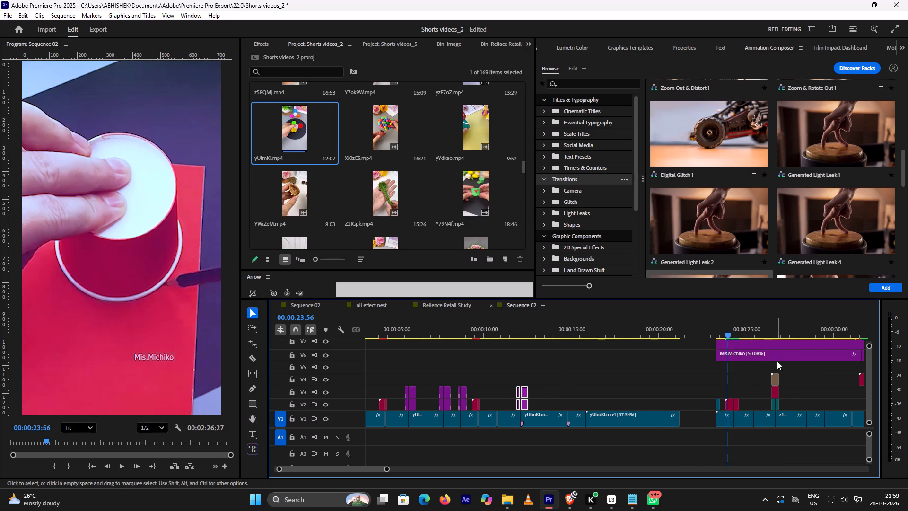
{"action": "left_click", "coordinate": [556, 331]}
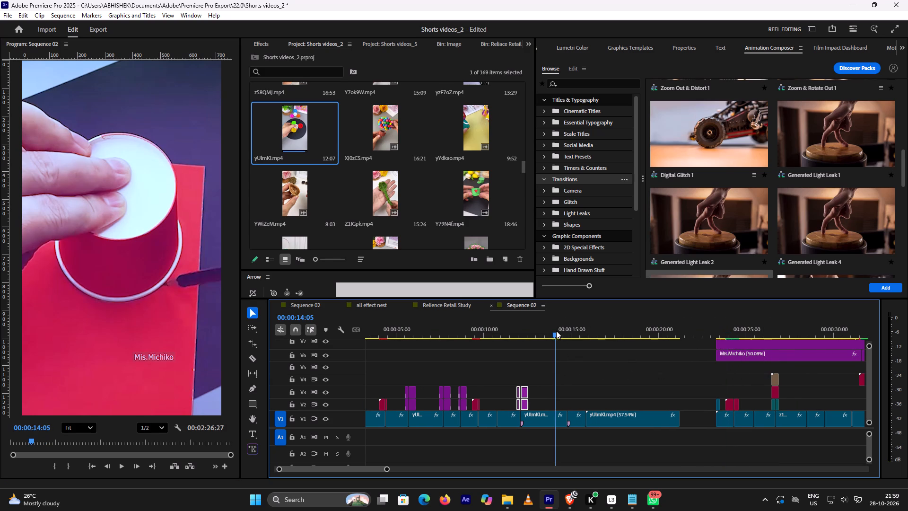
{"action": "key", "text": "space"}
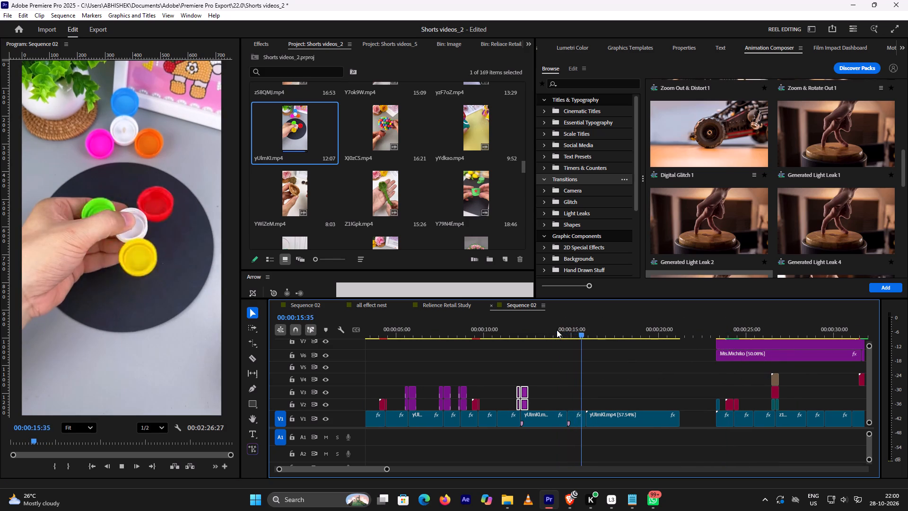
{"action": "key", "text": "space"}
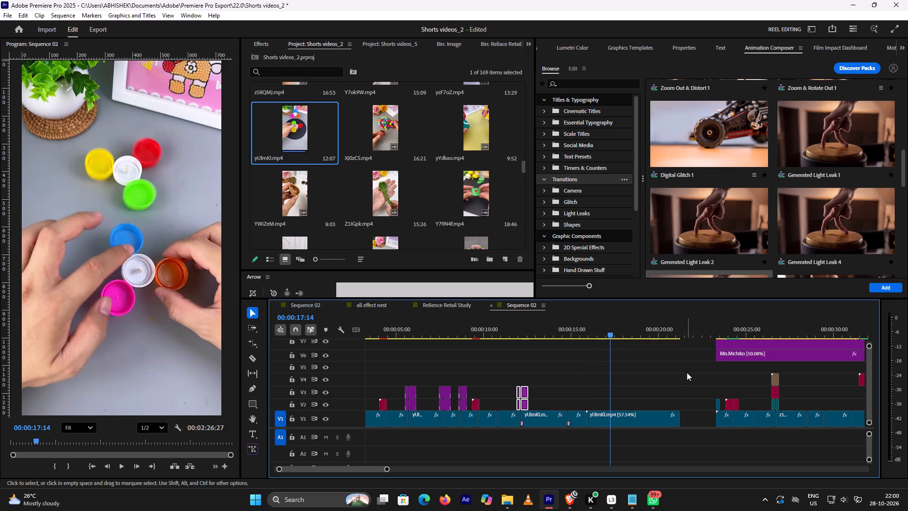
Move the stacked transition effect near 00:00:26:30 onto the cut at about 00:00:15:50, spanning V2 to V4.
{"action": "left_click_drag", "start_coordinate": [755, 373], "coordinate": [784, 411]}
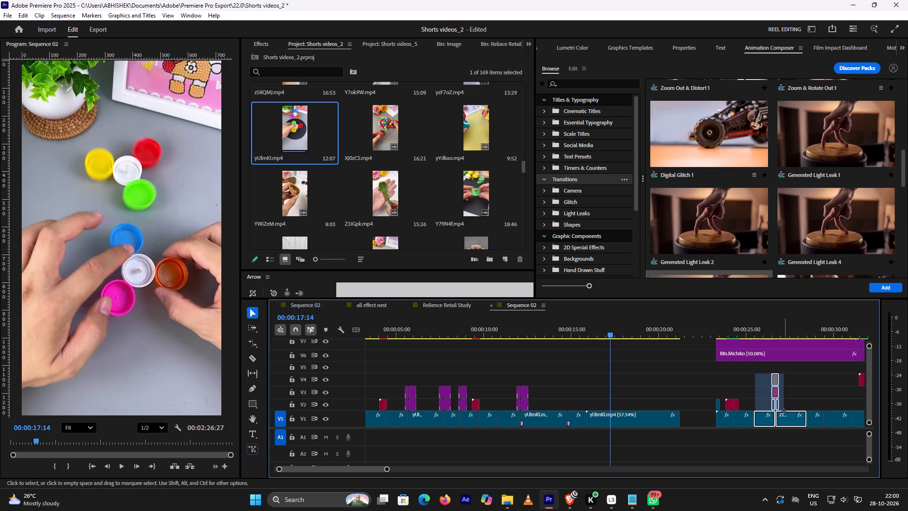
{"action": "left_click_drag", "start_coordinate": [784, 411], "coordinate": [783, 405]}
{"action": "left_click_drag", "start_coordinate": [775, 381], "coordinate": [695, 381]}
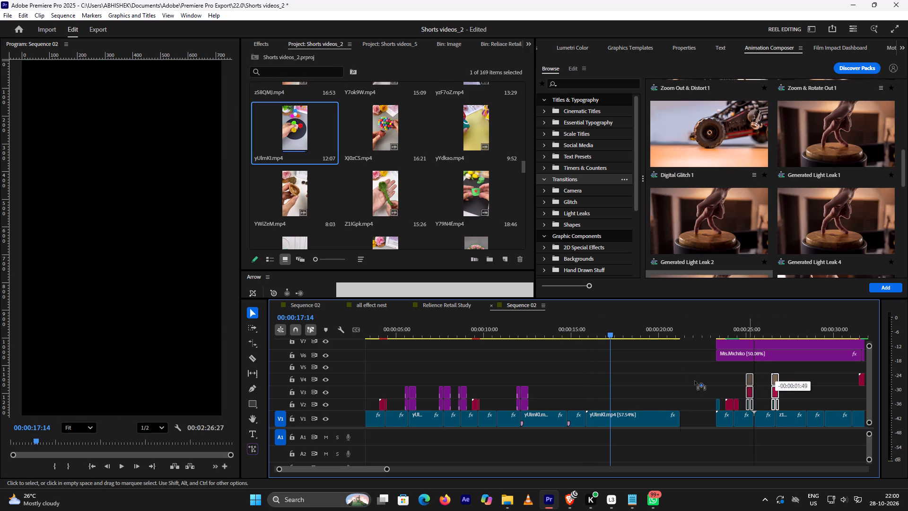
{"action": "left_click_drag", "start_coordinate": [695, 381], "coordinate": [591, 386]}
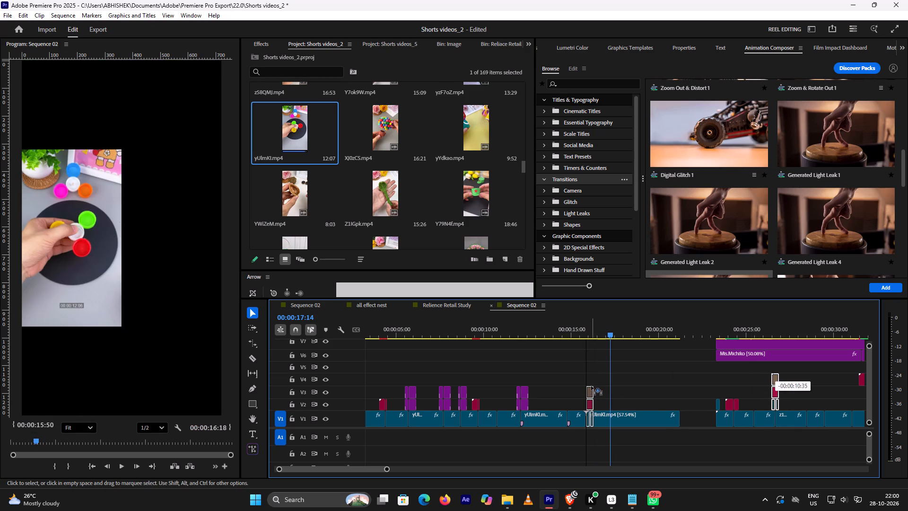
{"action": "left_click_drag", "start_coordinate": [591, 386], "coordinate": [587, 385]}
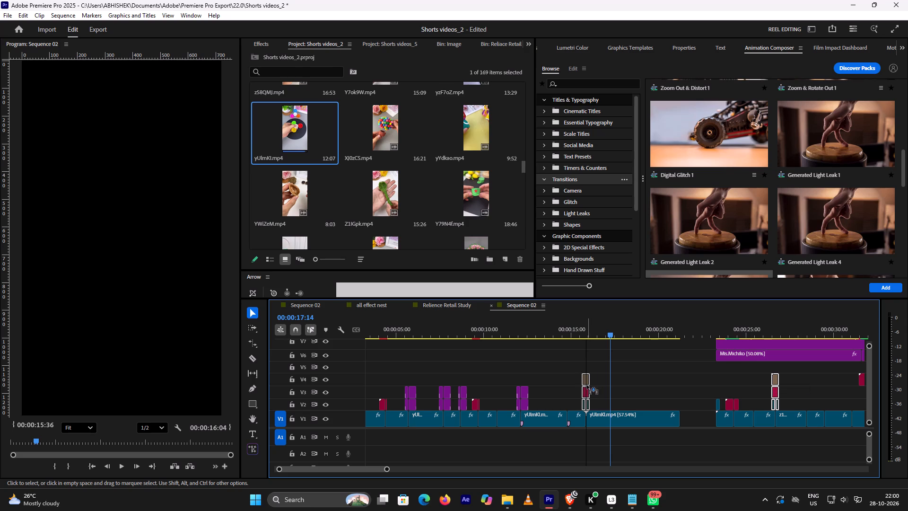
{"action": "left_click_drag", "start_coordinate": [587, 385], "coordinate": [587, 386]}
Play back the cut at about 00:00:15:50 several times to review the relocated stacked transition.
{"action": "left_click", "coordinate": [576, 334]}
{"action": "key", "text": "space"}
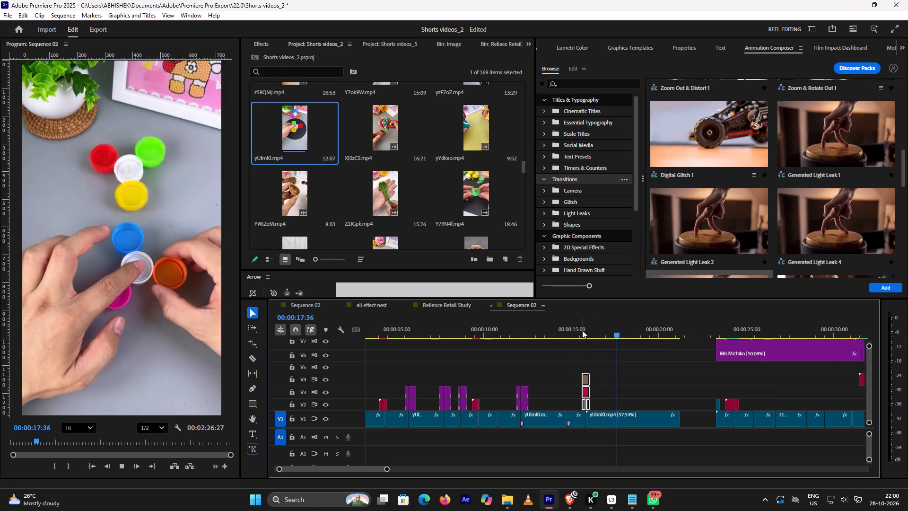
{"action": "key", "text": "space"}
{"action": "left_click", "coordinate": [566, 331]}
{"action": "key", "text": "space"}
{"action": "key", "text": "space"}
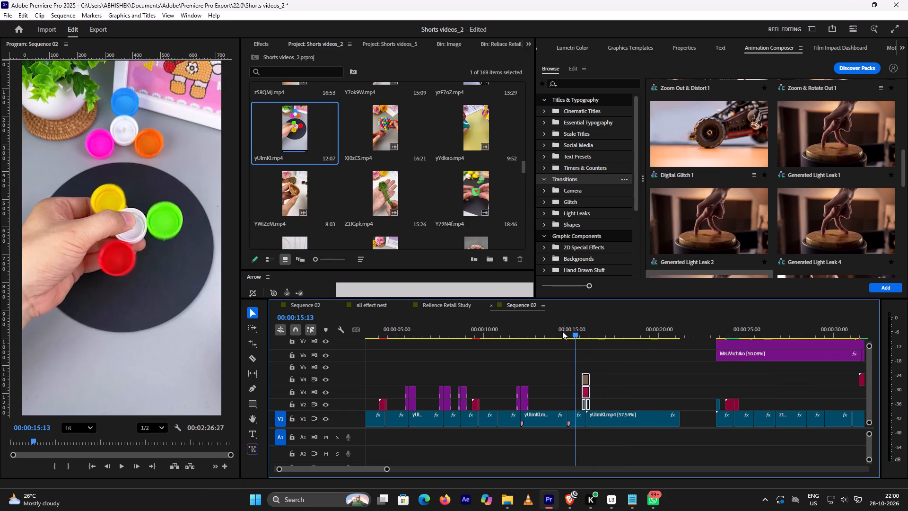
{"action": "left_click", "coordinate": [560, 331]}
{"action": "key", "text": "space"}
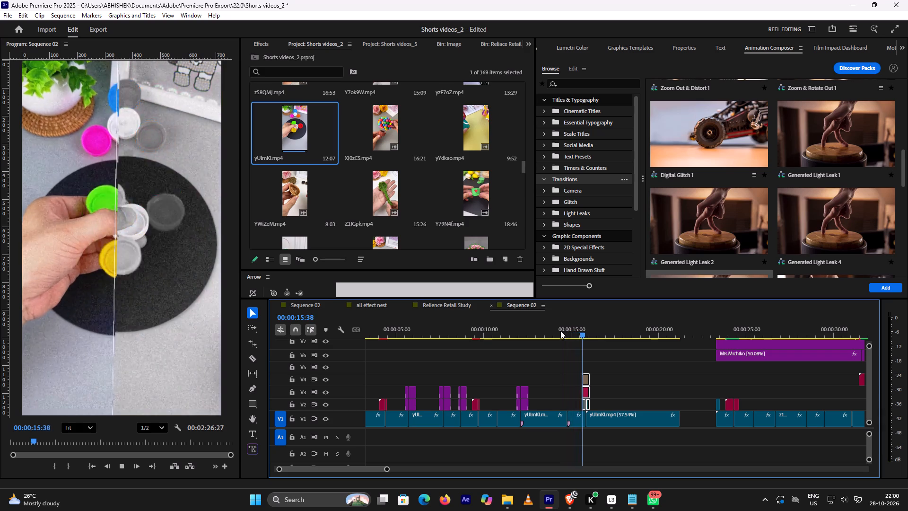
{"action": "key", "text": "space"}
{"action": "left_click", "coordinate": [560, 331]}
{"action": "key", "text": "space"}
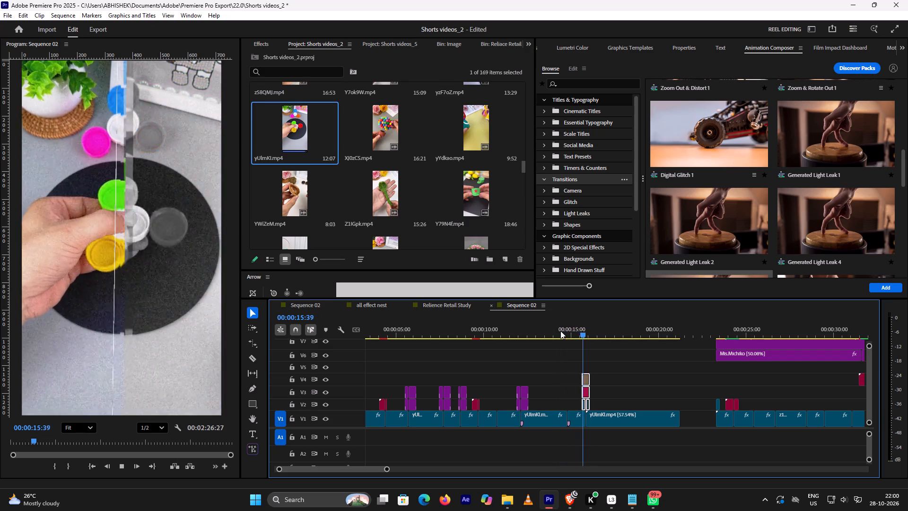
{"action": "key", "text": "space"}
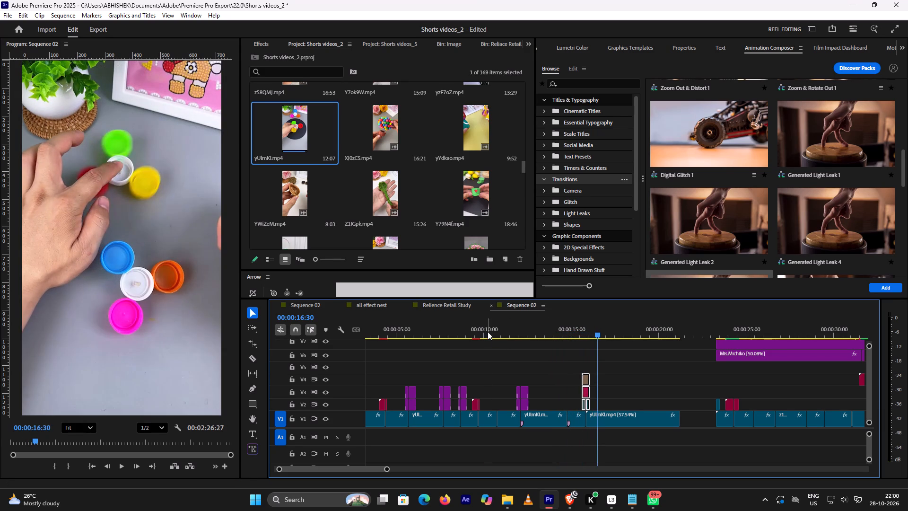
Apply the 6x preset from Motion Bro's Seamless Transitions pack to the two V1 clips around the cut at about 00:00:10:40.
{"action": "left_click", "coordinate": [488, 332]}
{"action": "key", "text": "space"}
{"action": "key", "text": "space"}
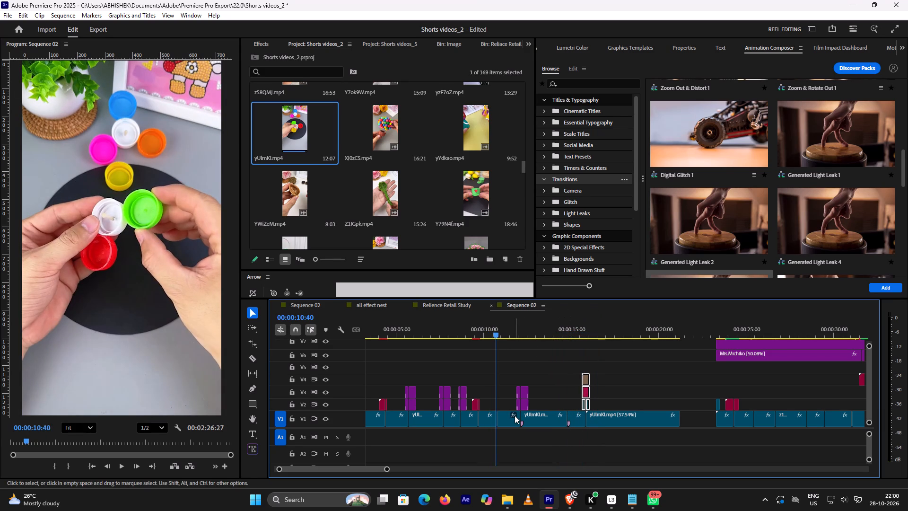
{"action": "scroll", "coordinate": [785, 214], "scroll_direction": "down", "scroll_amount": 4}
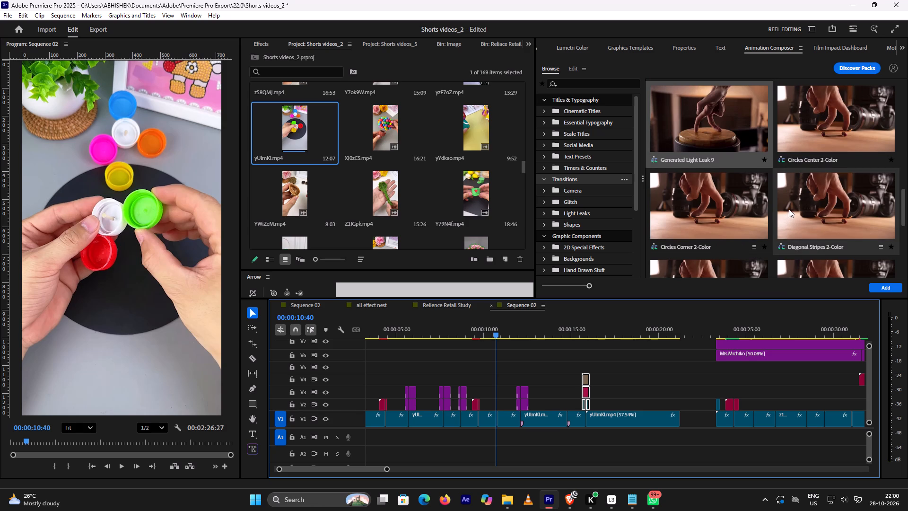
{"action": "scroll", "coordinate": [792, 207], "scroll_direction": "up", "scroll_amount": 4}
{"action": "left_click", "coordinate": [829, 49]}
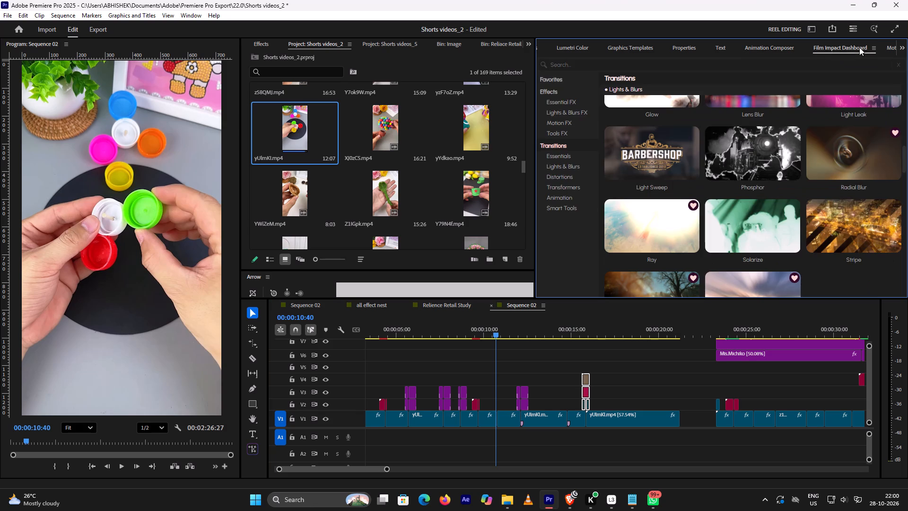
{"action": "left_click", "coordinate": [890, 48]}
{"action": "scroll", "coordinate": [772, 181], "scroll_direction": "down", "scroll_amount": 8}
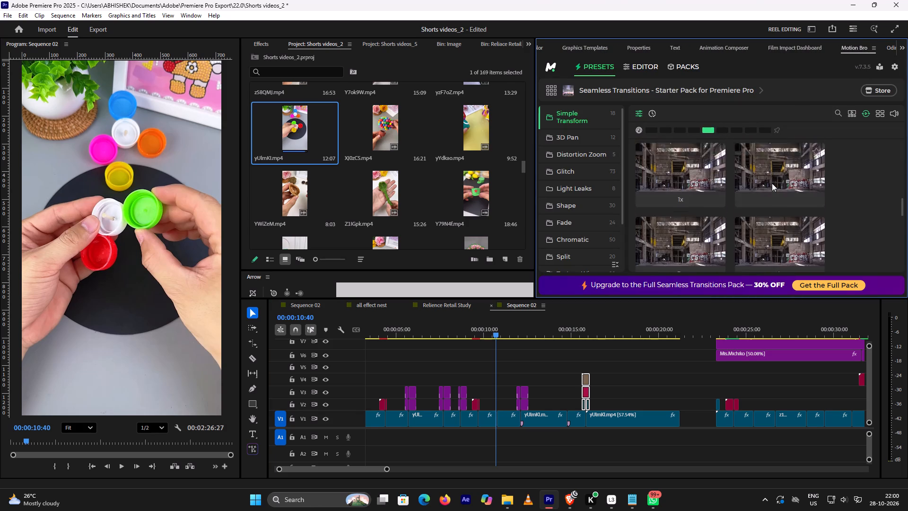
{"action": "scroll", "coordinate": [772, 183], "scroll_direction": "down", "scroll_amount": 4}
{"action": "scroll", "coordinate": [772, 183], "scroll_direction": "up", "scroll_amount": 2}
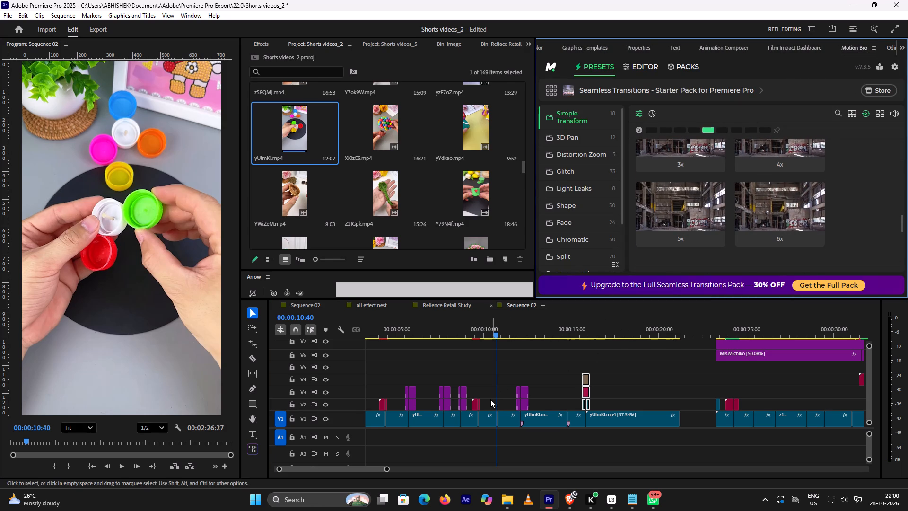
{"action": "left_click_drag", "start_coordinate": [488, 404], "coordinate": [516, 431]}
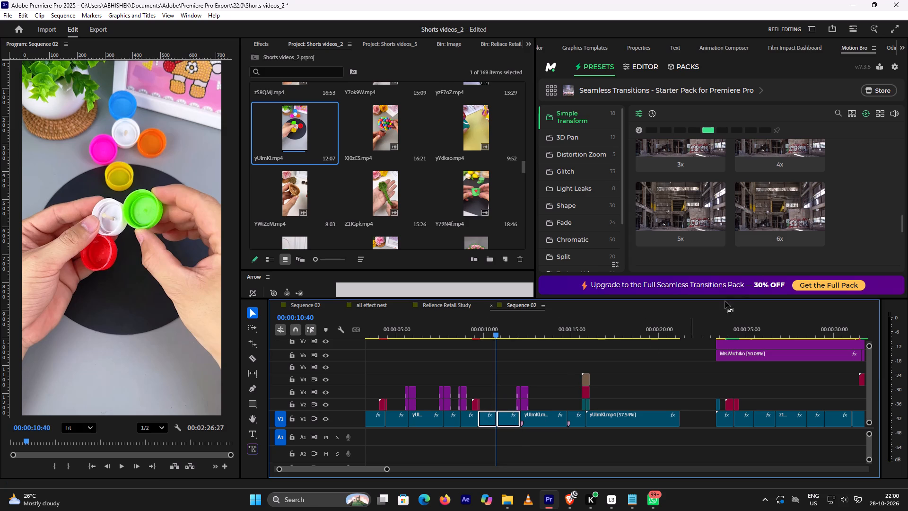
{"action": "left_click", "coordinate": [782, 242]}
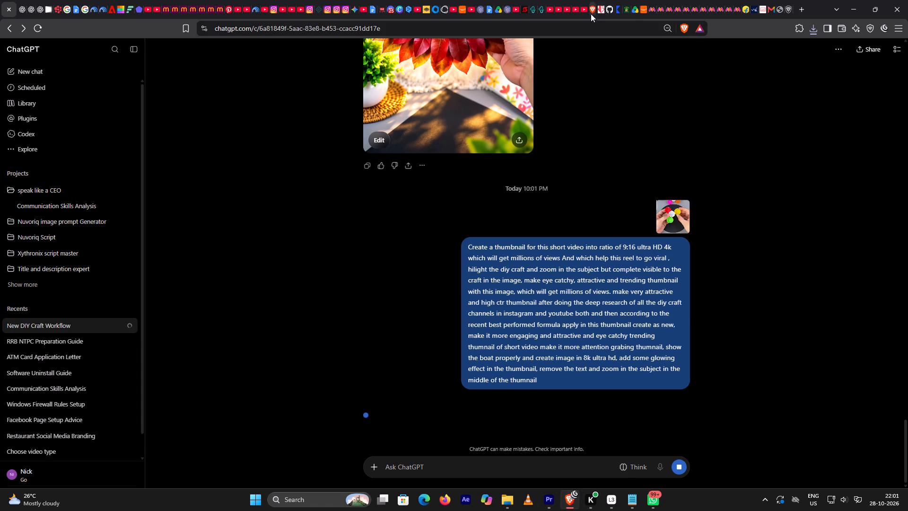
Switch to an open YouTube page, refresh its home feed and look through the recommended videos.
{"action": "left_click", "coordinate": [576, 8]}
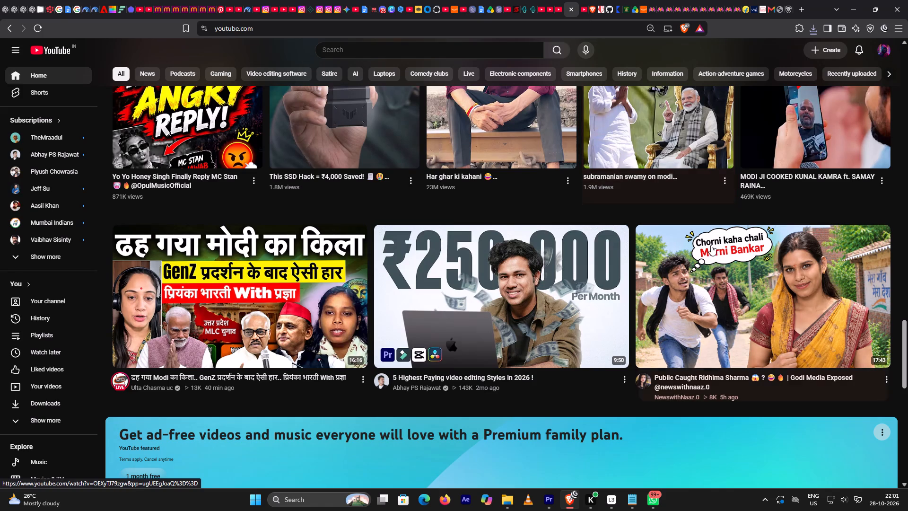
{"action": "left_click", "coordinate": [57, 47]}
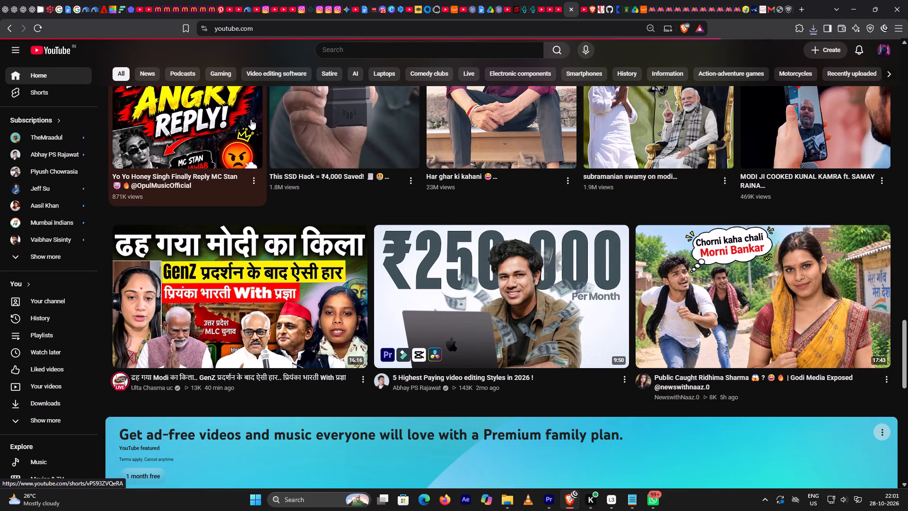
{"action": "scroll", "coordinate": [461, 180], "scroll_direction": "up", "scroll_amount": 8}
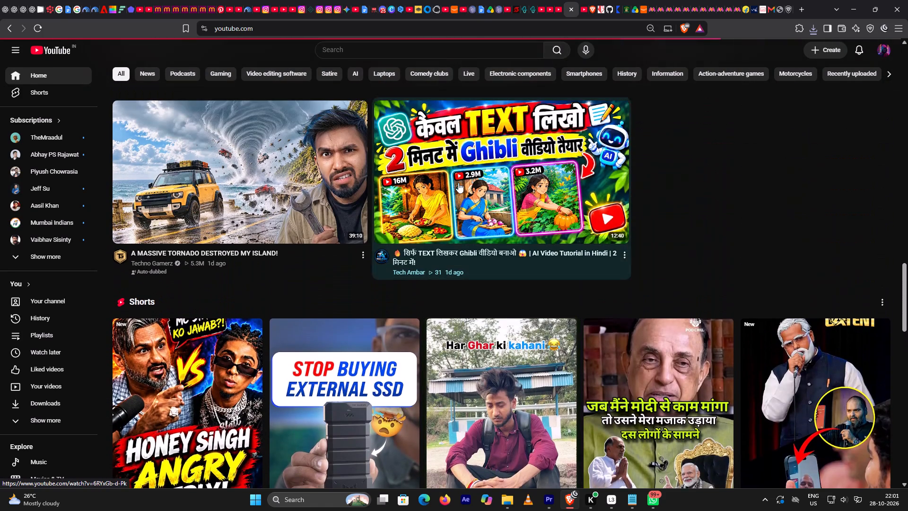
{"action": "scroll", "coordinate": [434, 185], "scroll_direction": "up", "scroll_amount": 2}
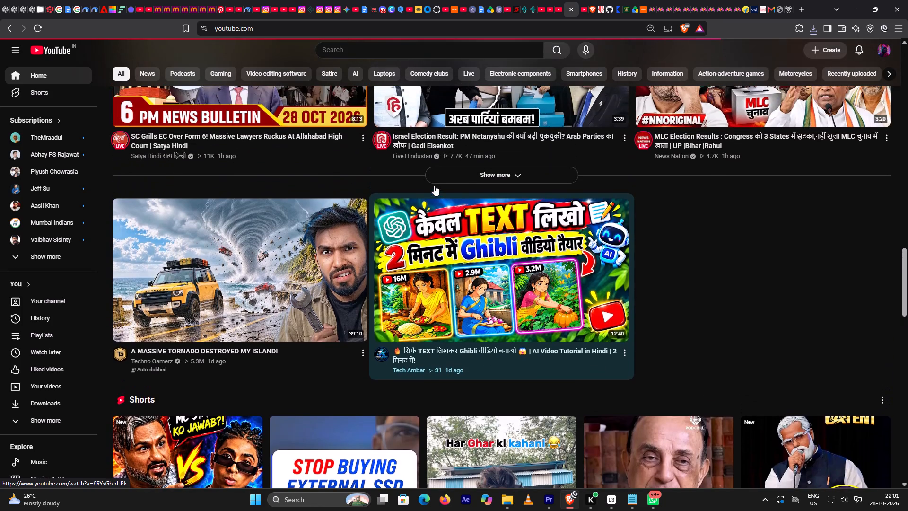
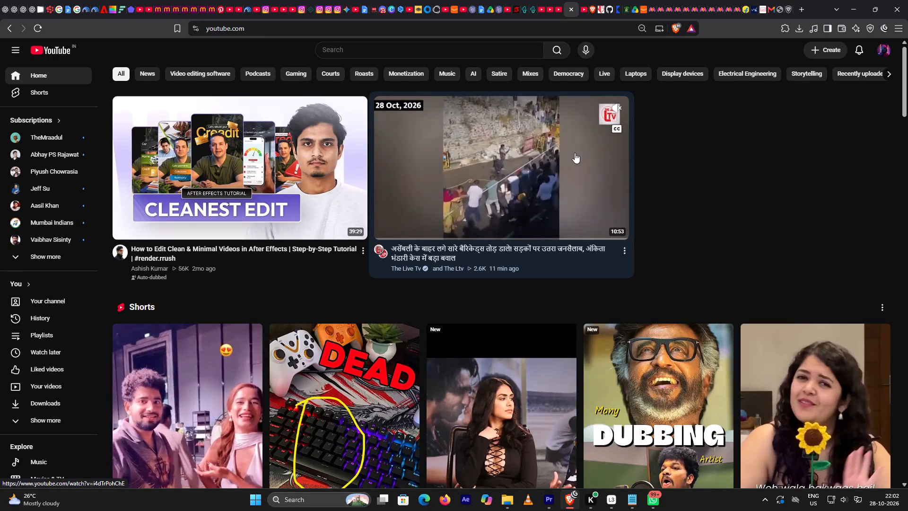
{"action": "left_click", "coordinate": [613, 112]}
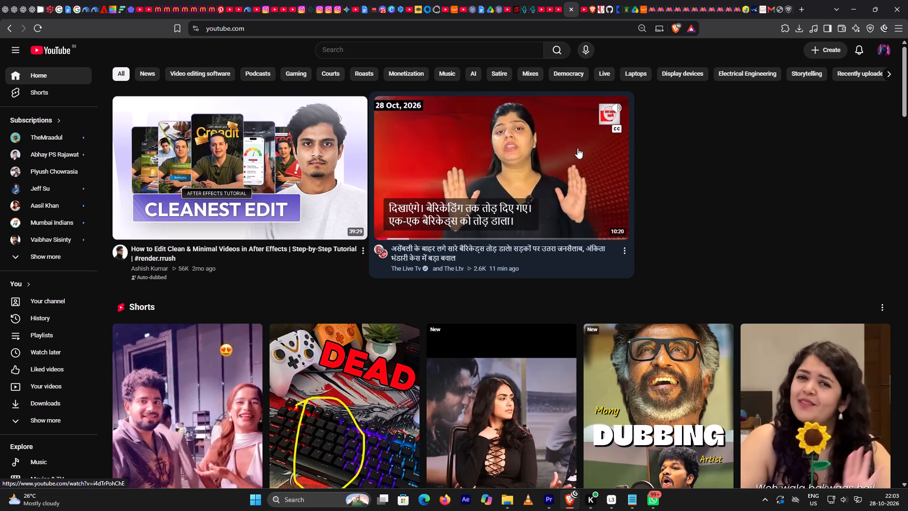
{"action": "left_click", "coordinate": [614, 129]}
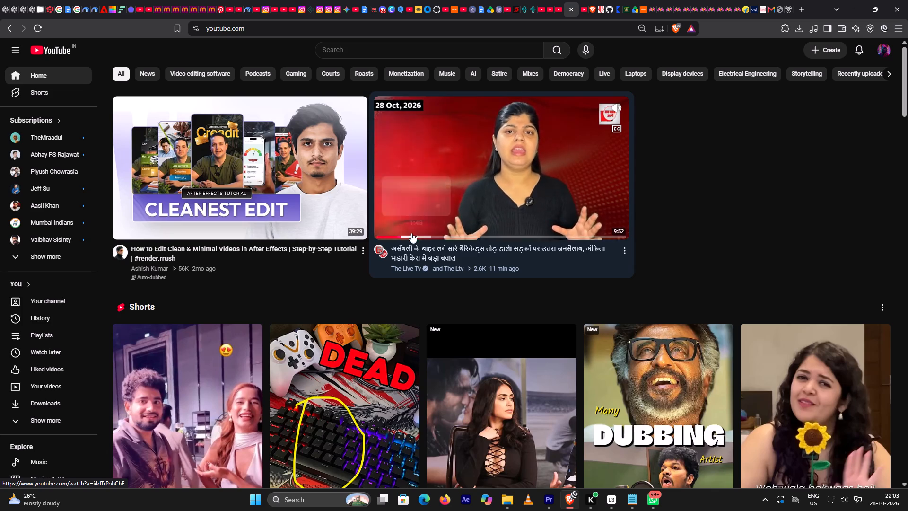
{"action": "left_click", "coordinate": [410, 233]}
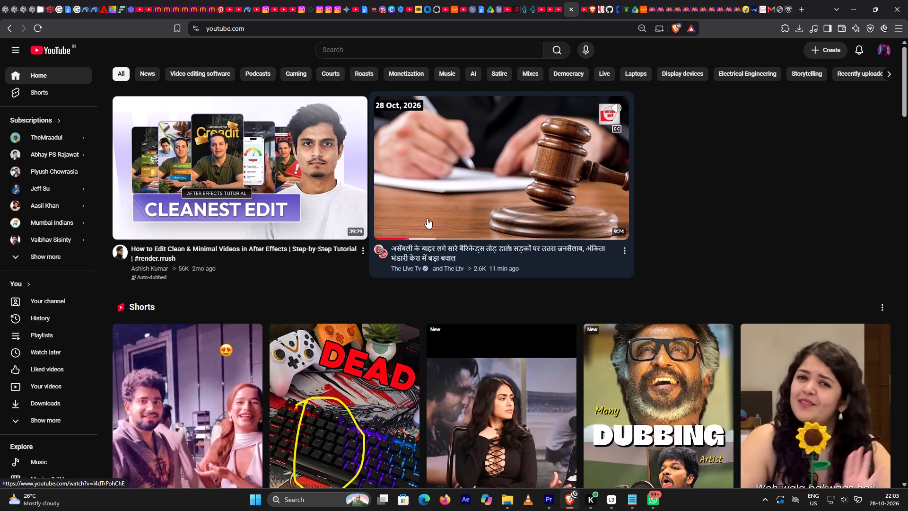
{"action": "scroll", "coordinate": [311, 317], "scroll_direction": "down", "scroll_amount": 2}
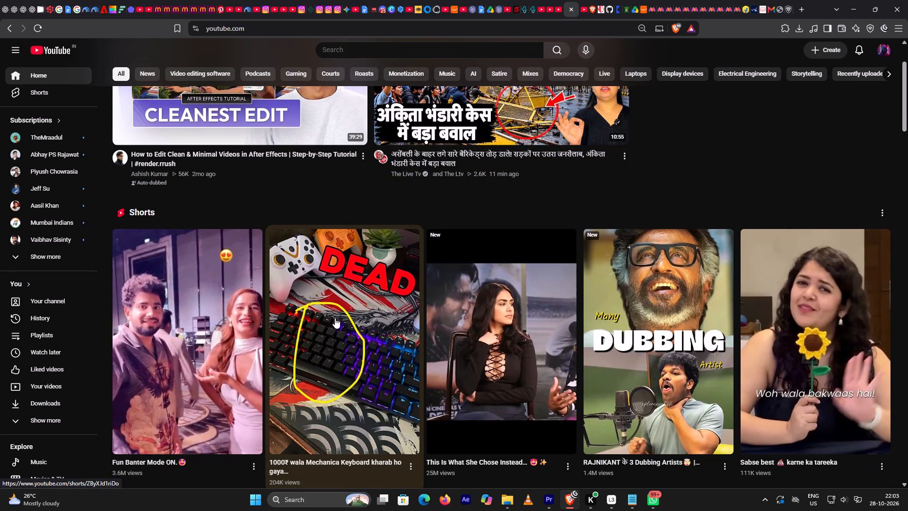
{"action": "left_click", "coordinate": [335, 318]}
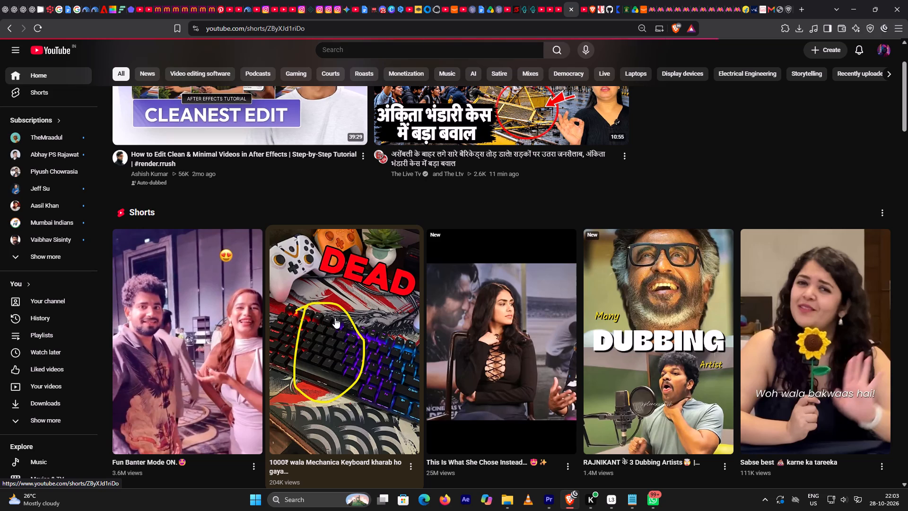
{"action": "scroll", "coordinate": [464, 312], "scroll_direction": "down", "scroll_amount": 3}
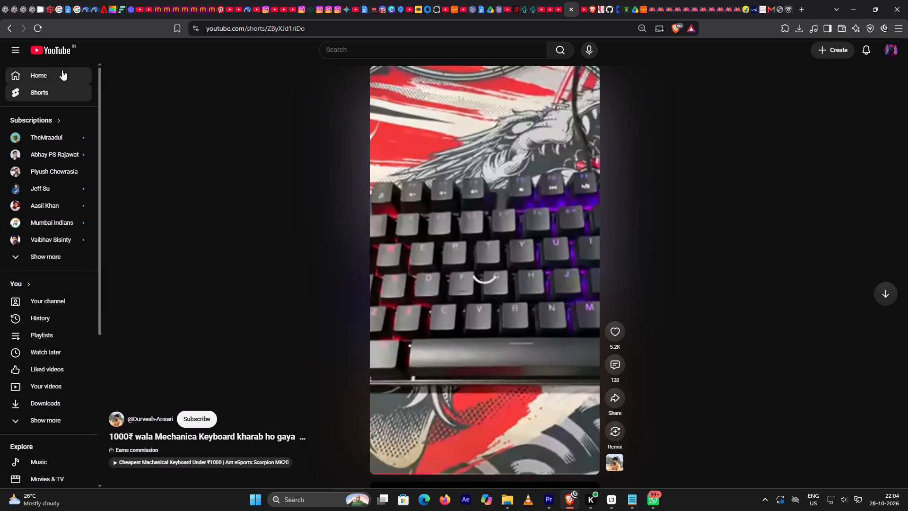
{"action": "left_click", "coordinate": [51, 52]}
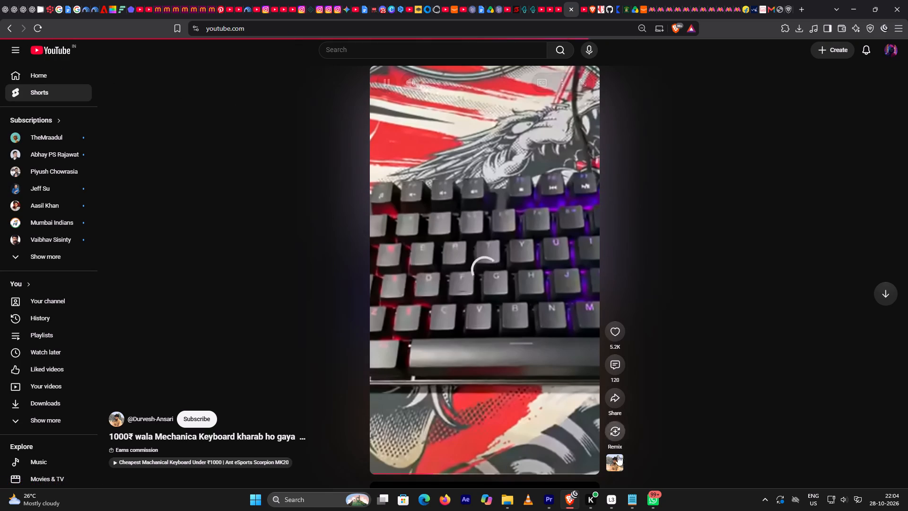
{"action": "left_click", "coordinate": [548, 503]}
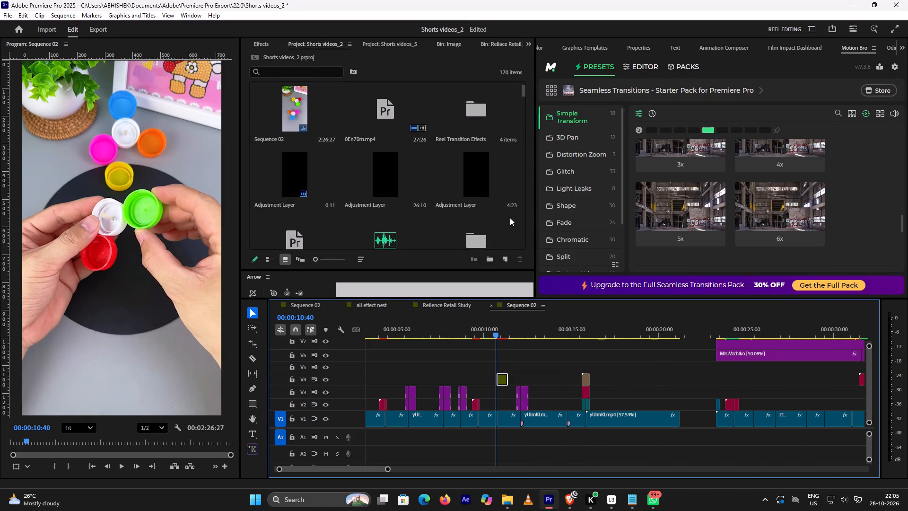
{"action": "scroll", "coordinate": [510, 218], "scroll_direction": "down", "scroll_amount": 7}
{"action": "left_click_drag", "start_coordinate": [522, 115], "coordinate": [531, 259]}
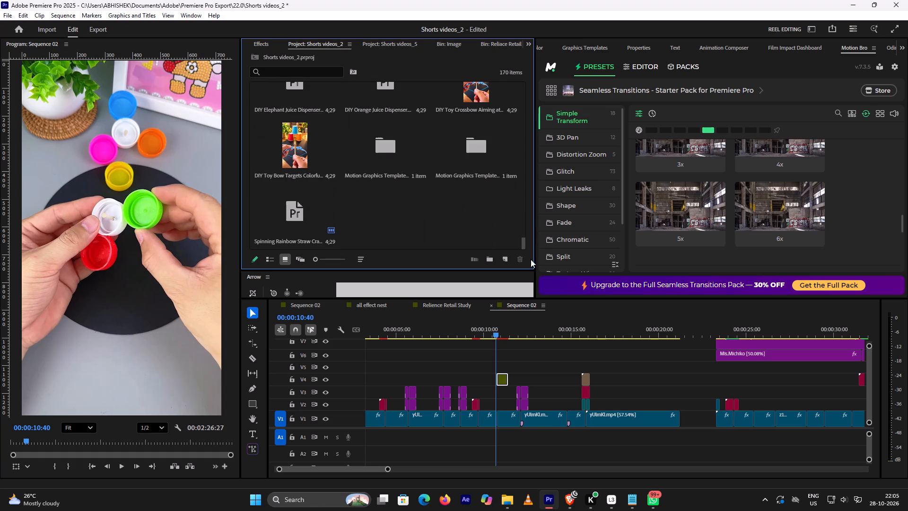
{"action": "left_click_drag", "start_coordinate": [531, 259], "coordinate": [531, 263]}
{"action": "double_click", "coordinate": [464, 218]}
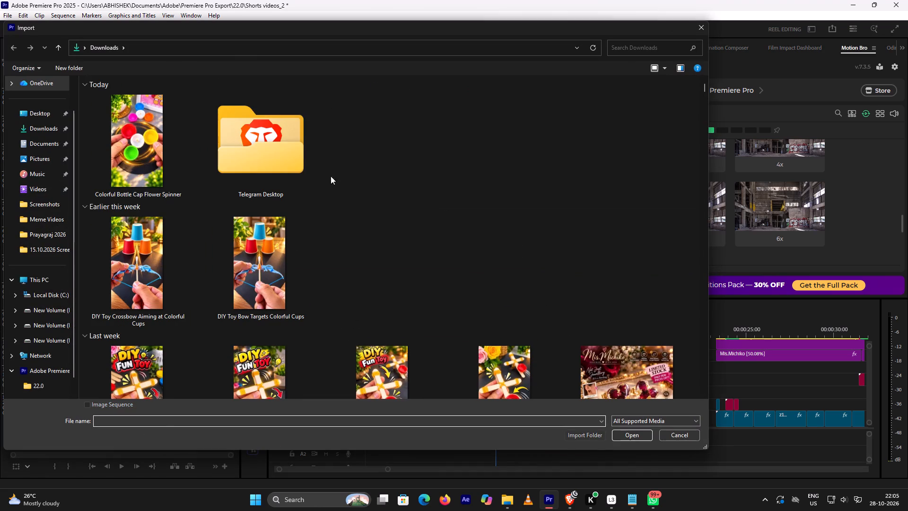
{"action": "double_click", "coordinate": [166, 147]}
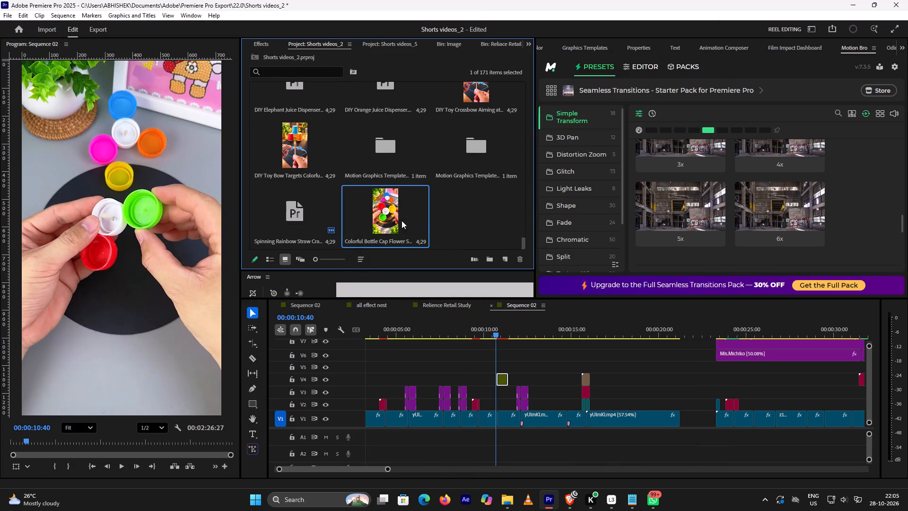
Place the bottle-cap thumbnail image on V4 near the end of the spinner footage and trim both of its ends.
{"action": "left_click_drag", "start_coordinate": [388, 212], "coordinate": [637, 385]}
{"action": "left_click_drag", "start_coordinate": [639, 381], "coordinate": [674, 378]}
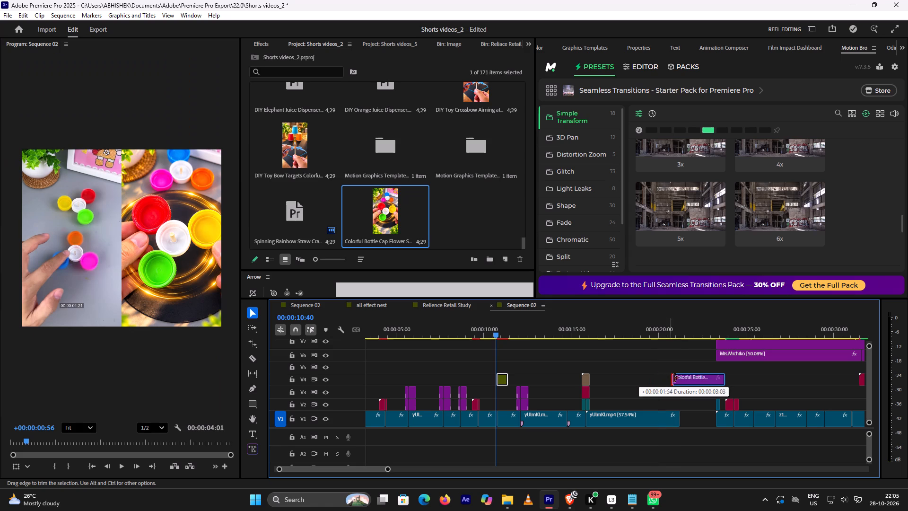
{"action": "left_click_drag", "start_coordinate": [674, 378], "coordinate": [691, 377]}
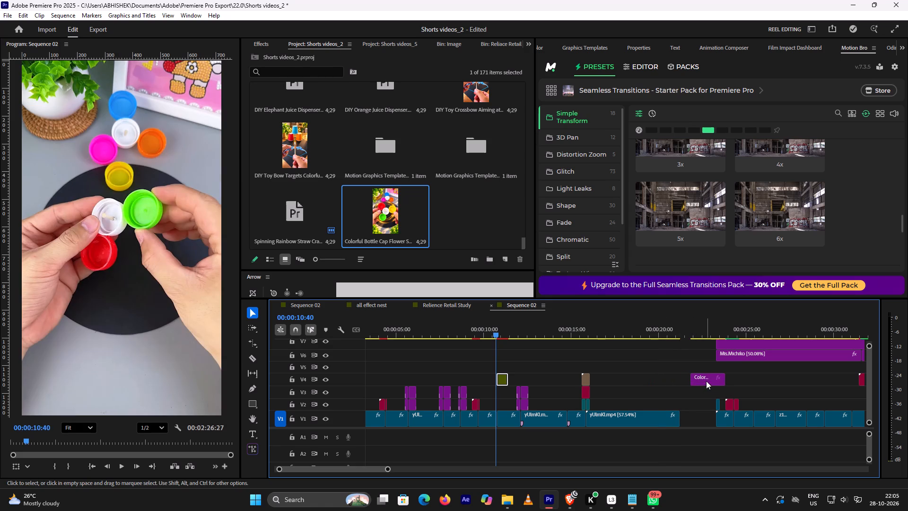
{"action": "left_click_drag", "start_coordinate": [706, 381], "coordinate": [693, 417]}
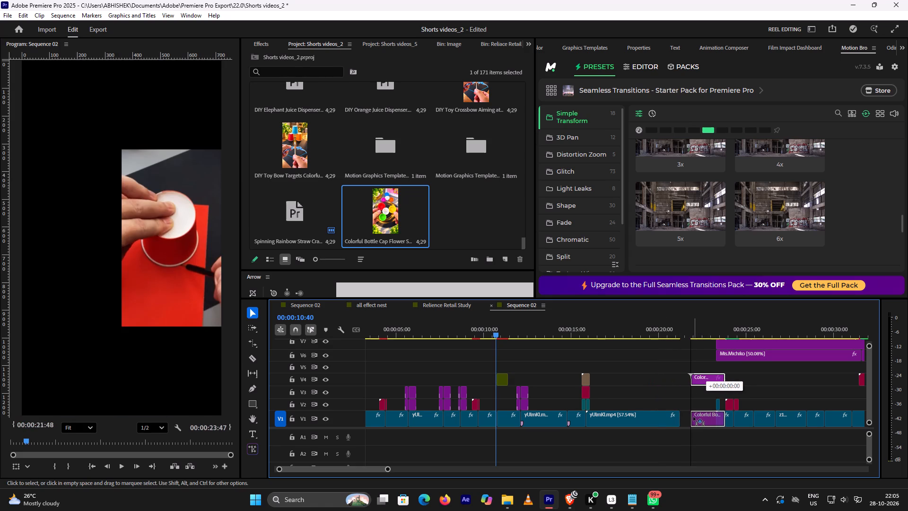
{"action": "left_click_drag", "start_coordinate": [693, 417], "coordinate": [686, 386]}
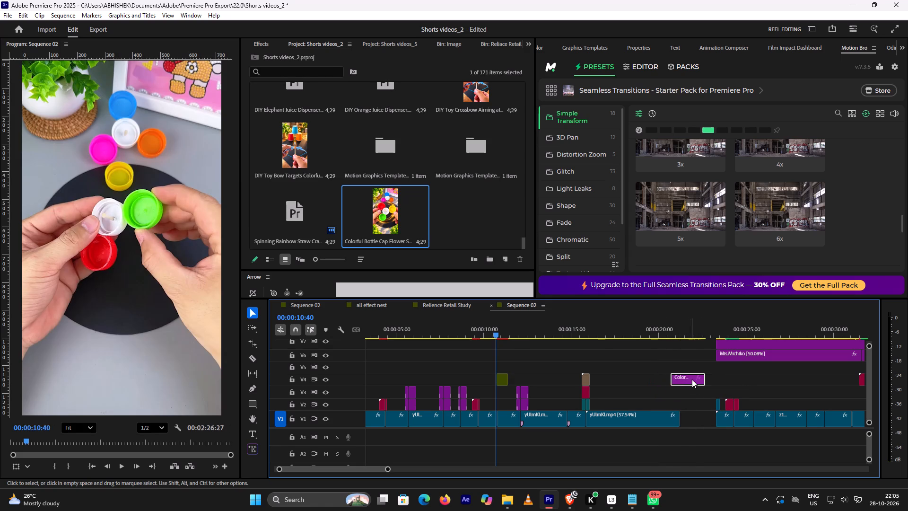
{"action": "left_click_drag", "start_coordinate": [704, 378], "coordinate": [693, 379]}
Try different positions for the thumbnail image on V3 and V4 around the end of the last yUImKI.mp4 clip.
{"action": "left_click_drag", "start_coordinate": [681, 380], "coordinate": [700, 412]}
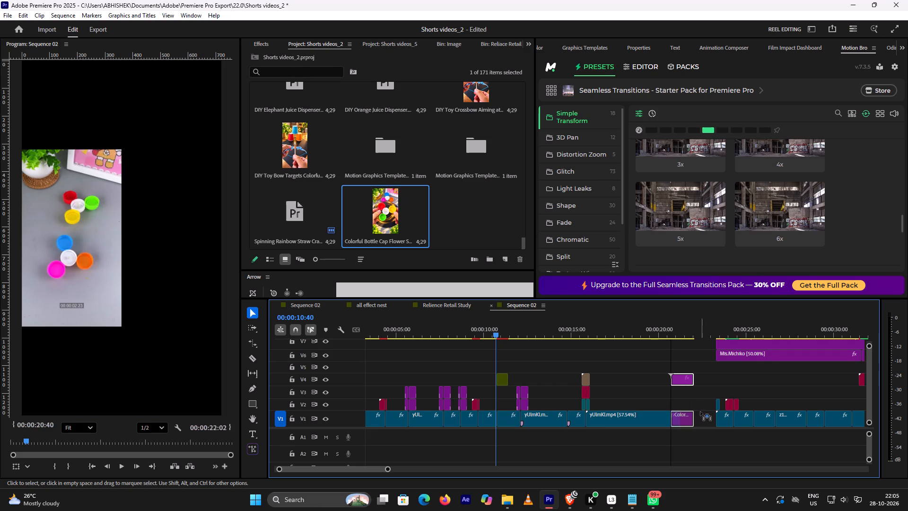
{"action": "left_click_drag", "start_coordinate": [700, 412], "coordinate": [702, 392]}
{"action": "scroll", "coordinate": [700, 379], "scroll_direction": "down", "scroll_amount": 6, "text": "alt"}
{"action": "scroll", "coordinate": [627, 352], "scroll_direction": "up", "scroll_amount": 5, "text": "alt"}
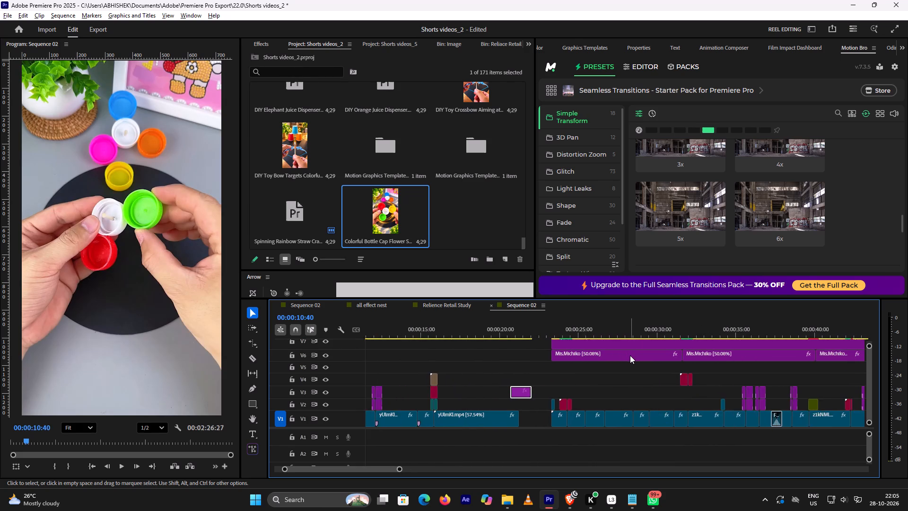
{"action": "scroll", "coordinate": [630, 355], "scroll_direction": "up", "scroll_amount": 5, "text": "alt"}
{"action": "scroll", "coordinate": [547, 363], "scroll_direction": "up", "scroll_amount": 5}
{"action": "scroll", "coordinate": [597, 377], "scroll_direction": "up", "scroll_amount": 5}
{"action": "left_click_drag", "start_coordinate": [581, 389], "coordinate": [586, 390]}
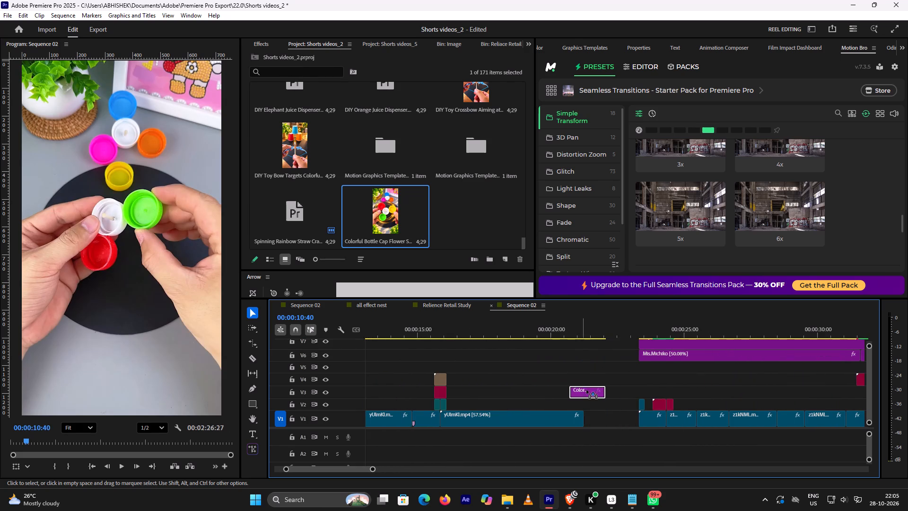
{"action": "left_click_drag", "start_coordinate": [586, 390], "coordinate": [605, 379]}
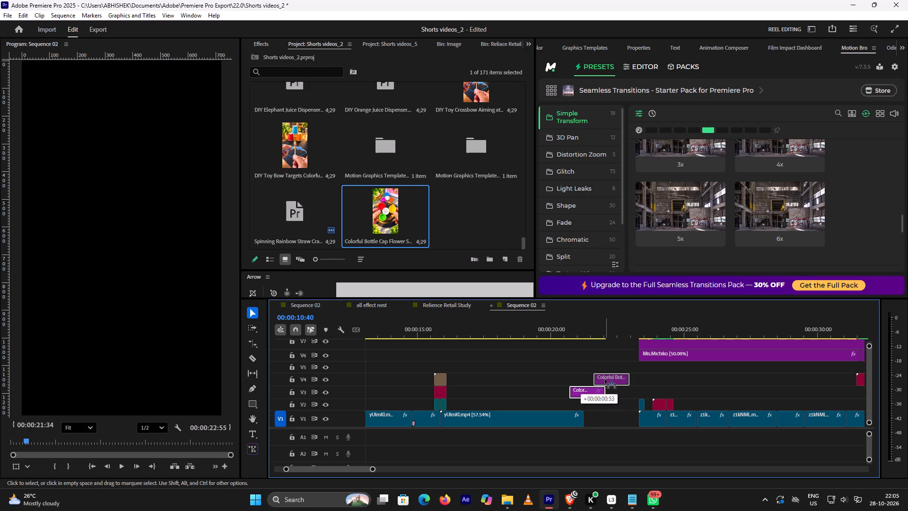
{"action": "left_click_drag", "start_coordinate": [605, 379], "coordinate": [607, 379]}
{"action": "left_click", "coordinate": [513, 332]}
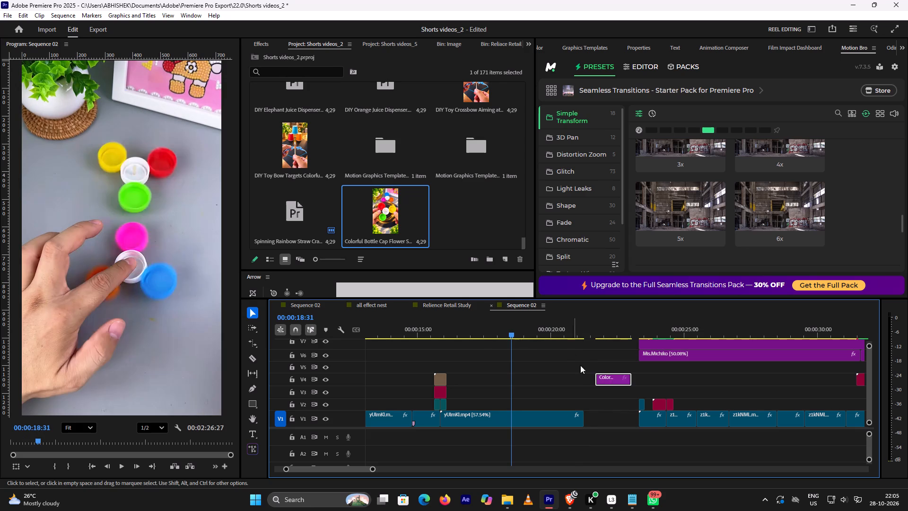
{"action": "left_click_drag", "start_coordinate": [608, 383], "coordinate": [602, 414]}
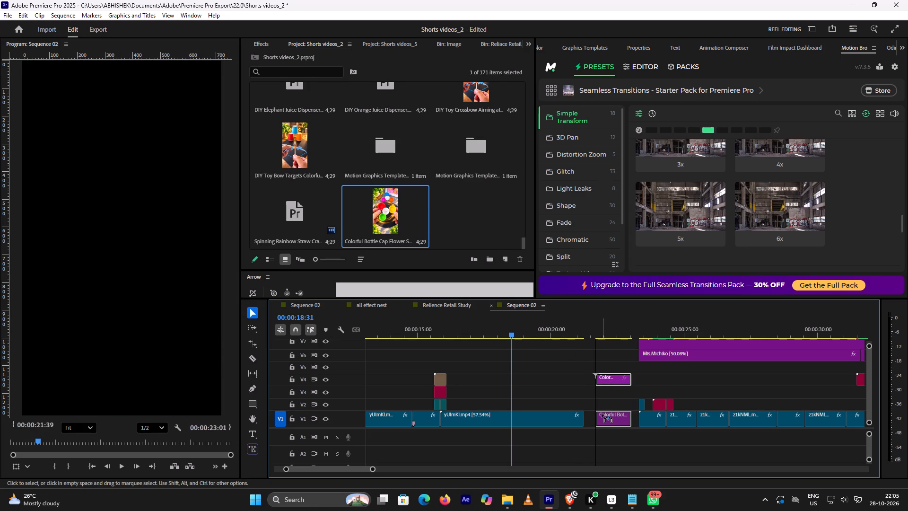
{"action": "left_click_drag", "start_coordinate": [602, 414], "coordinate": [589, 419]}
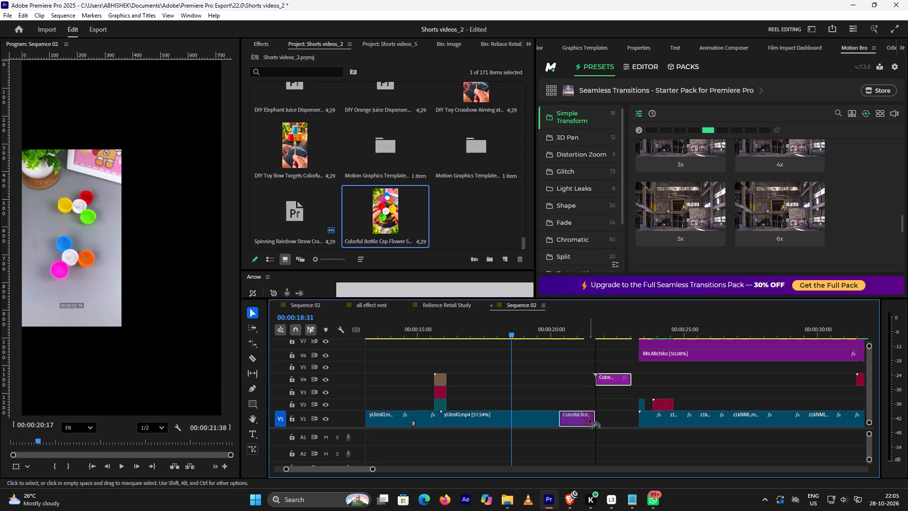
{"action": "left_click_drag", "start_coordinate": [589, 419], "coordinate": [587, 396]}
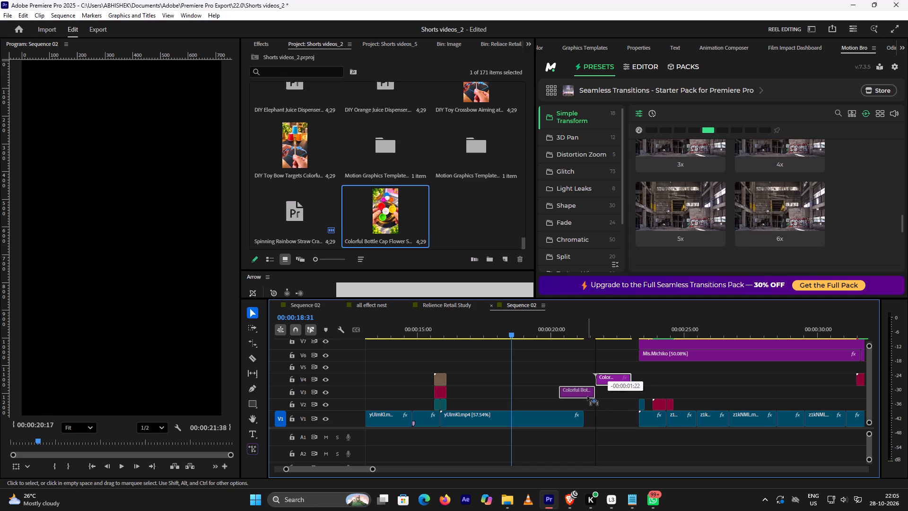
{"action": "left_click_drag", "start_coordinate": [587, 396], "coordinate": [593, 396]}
Move the thumbnail image onto V1 directly after the last yUImKI.mp4 clip and trim its end to about 1 second long.
{"action": "scroll", "coordinate": [609, 389], "scroll_direction": "up", "scroll_amount": 15, "text": "alt"}
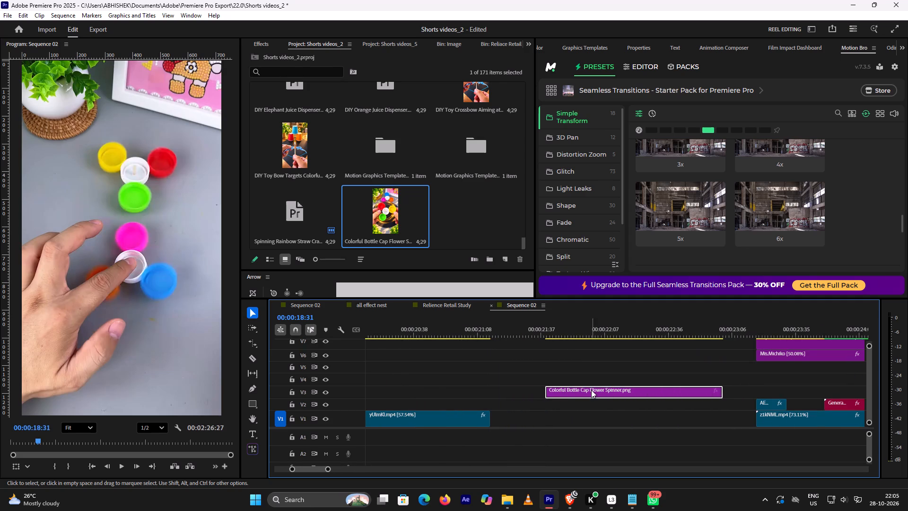
{"action": "left_click_drag", "start_coordinate": [586, 390], "coordinate": [533, 417]}
{"action": "scroll", "coordinate": [555, 370], "scroll_direction": "down", "scroll_amount": 4, "text": "alt"}
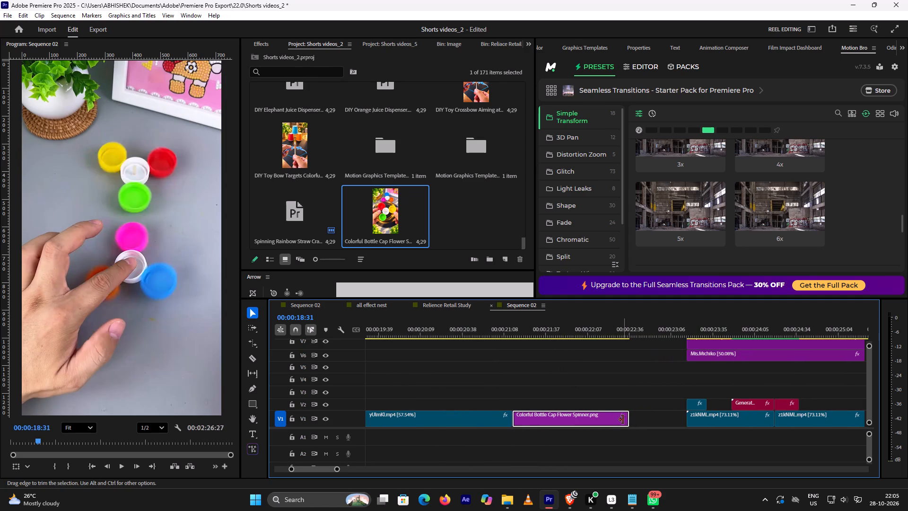
{"action": "left_click_drag", "start_coordinate": [627, 421], "coordinate": [605, 424]}
{"action": "scroll", "coordinate": [582, 364], "scroll_direction": "down", "scroll_amount": 12, "text": "alt"}
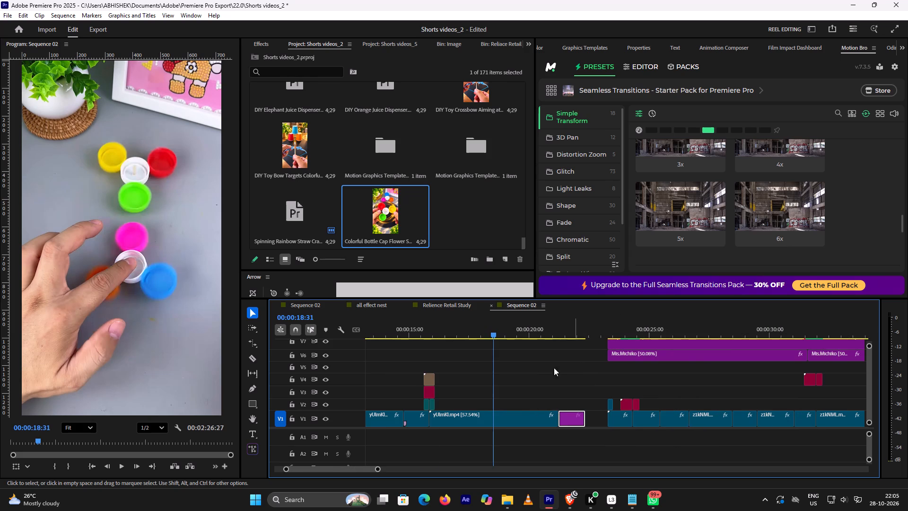
{"action": "scroll", "coordinate": [479, 349], "scroll_direction": "down", "scroll_amount": 2, "text": "alt"}
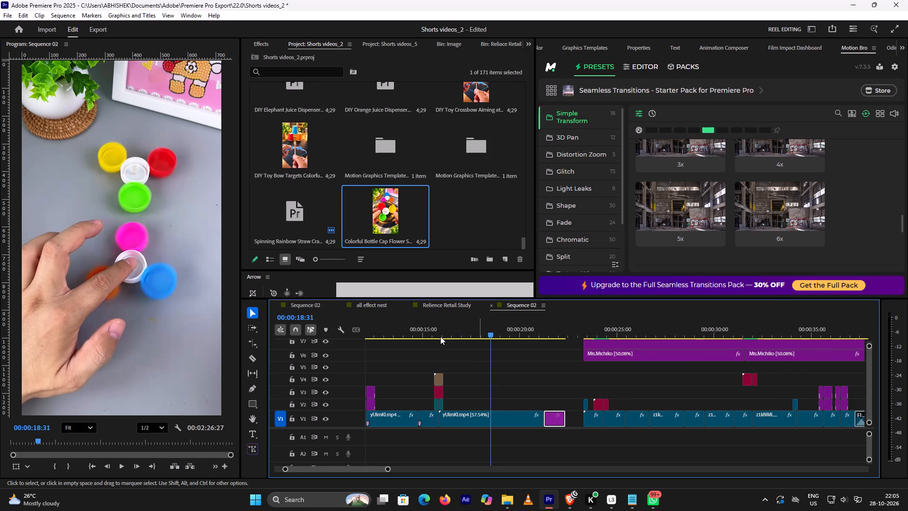
Play back Sequence 02 from about 13 seconds through to the thumbnail image at the end of the short.
{"action": "left_click", "coordinate": [382, 322]}
{"action": "key", "text": "space"}
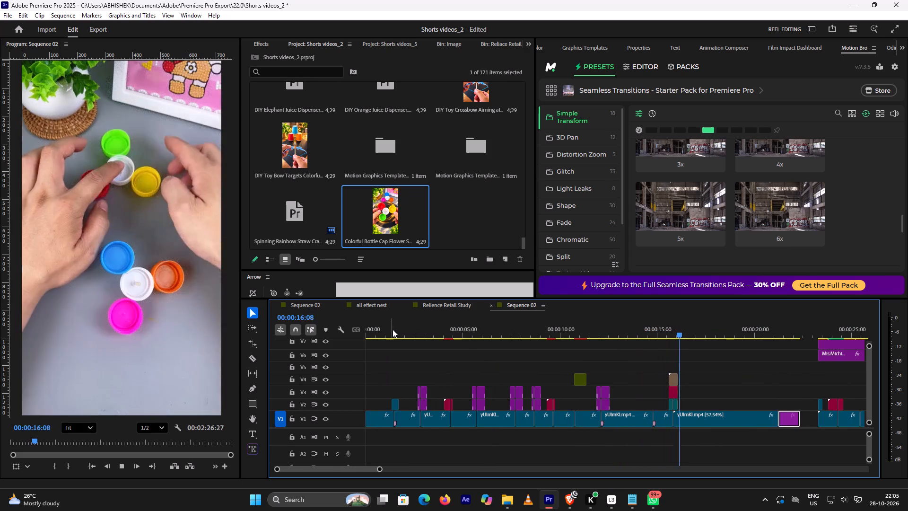
{"action": "key", "text": "space"}
{"action": "left_click", "coordinate": [637, 327]}
{"action": "key", "text": "space"}
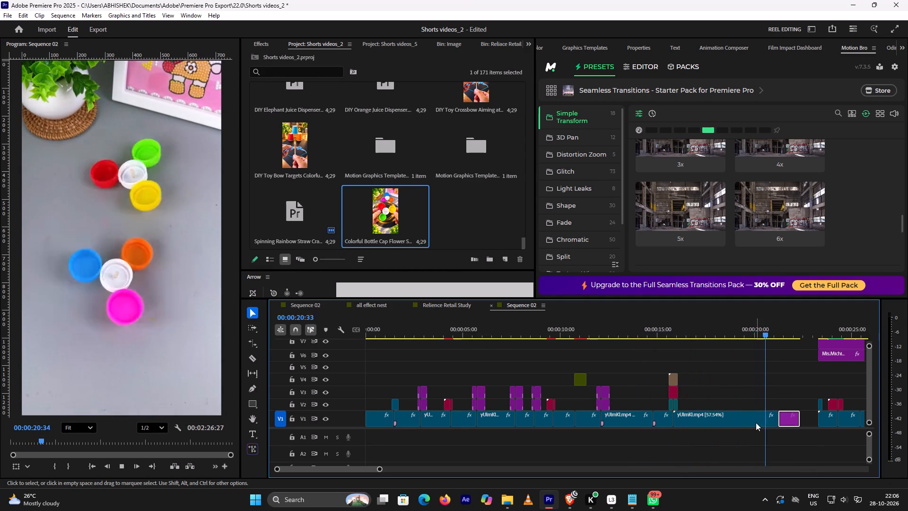
{"action": "key", "text": "space"}
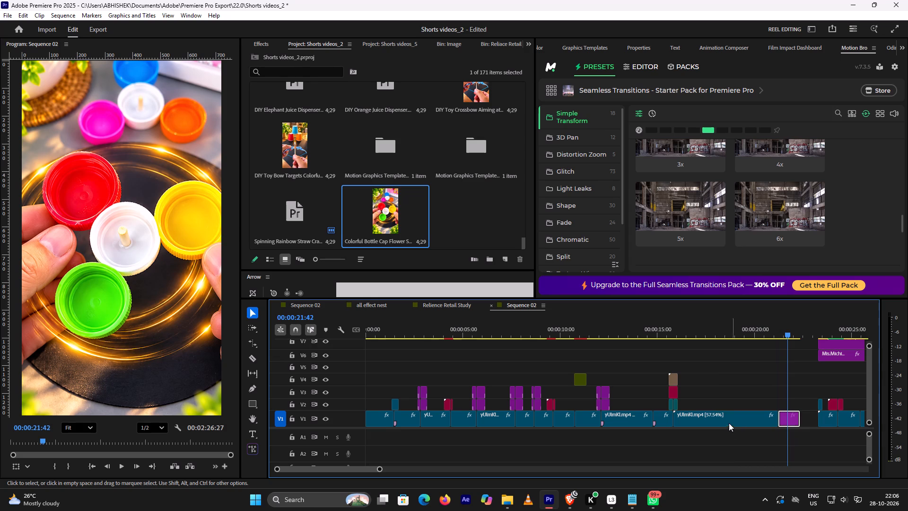
Open the Effect Controls for the last yUImKI.mp4 clip on V1.
{"action": "left_click", "coordinate": [721, 420]}
{"action": "key", "text": "e"}
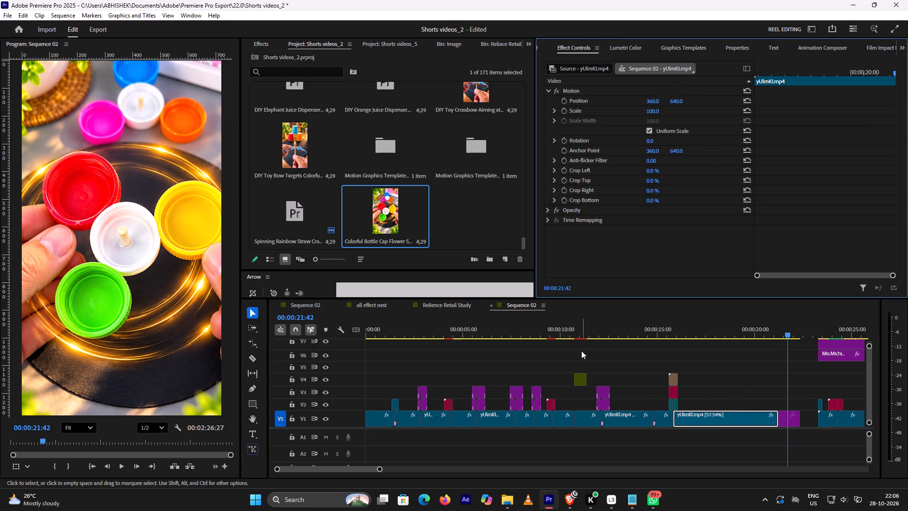
Play back Sequence 02 repeatedly around 10 to 12 seconds to check the V4 effect clip over the bottle-cap assembly.
{"action": "left_click", "coordinate": [562, 327]}
{"action": "key", "text": "space"}
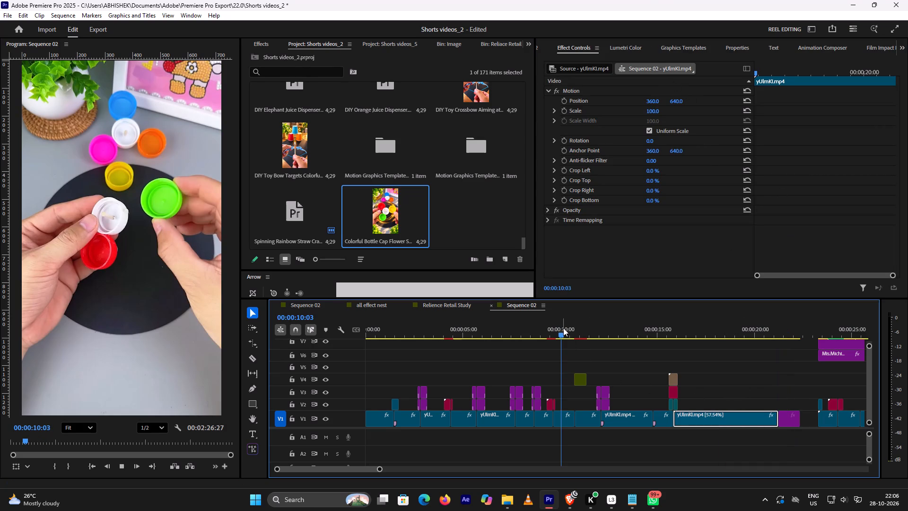
{"action": "key", "text": "space"}
{"action": "key", "text": "space"}
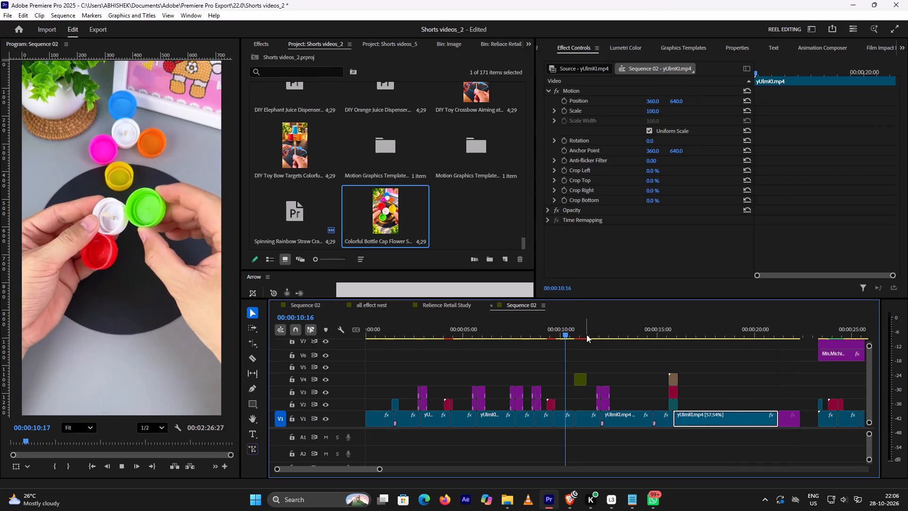
{"action": "key", "text": "space"}
{"action": "left_click", "coordinate": [573, 330]}
{"action": "key", "text": "space"}
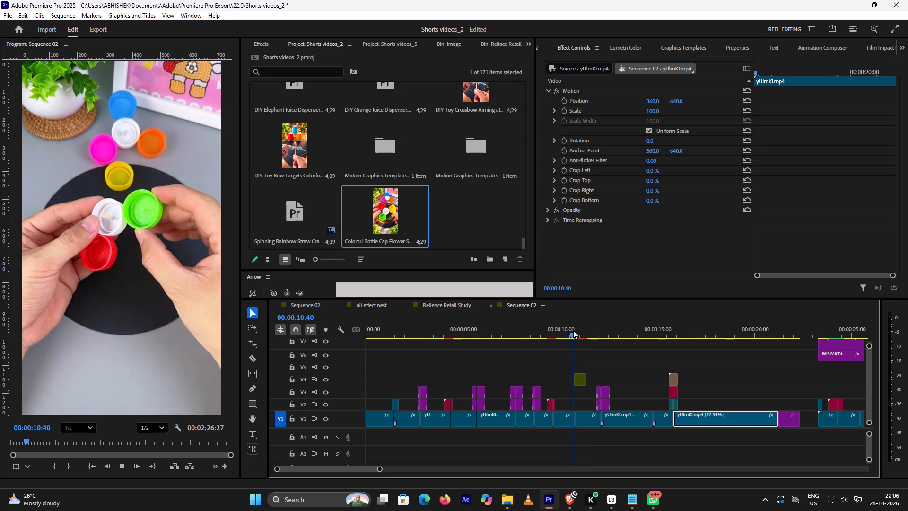
{"action": "key", "text": "space"}
{"action": "left_click", "coordinate": [557, 329]}
{"action": "key", "text": "space"}
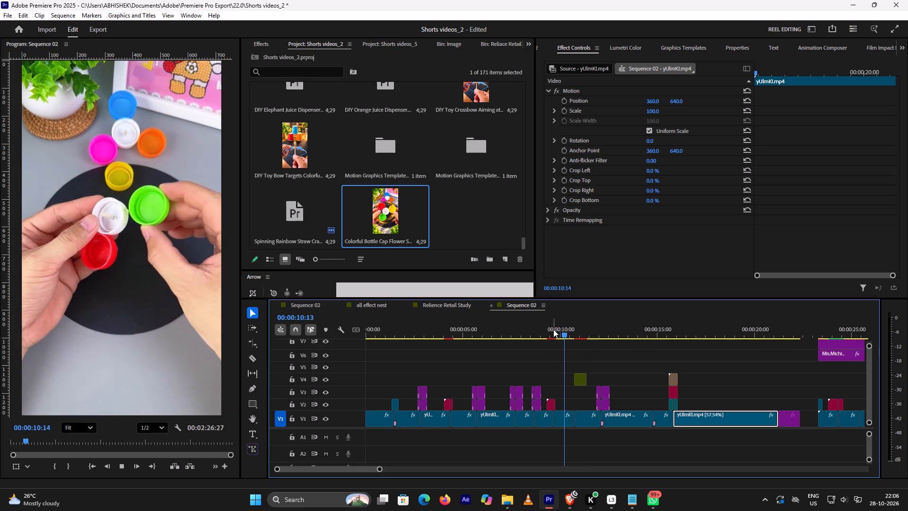
{"action": "key", "text": "space"}
{"action": "left_click", "coordinate": [545, 328]}
{"action": "key", "text": "space"}
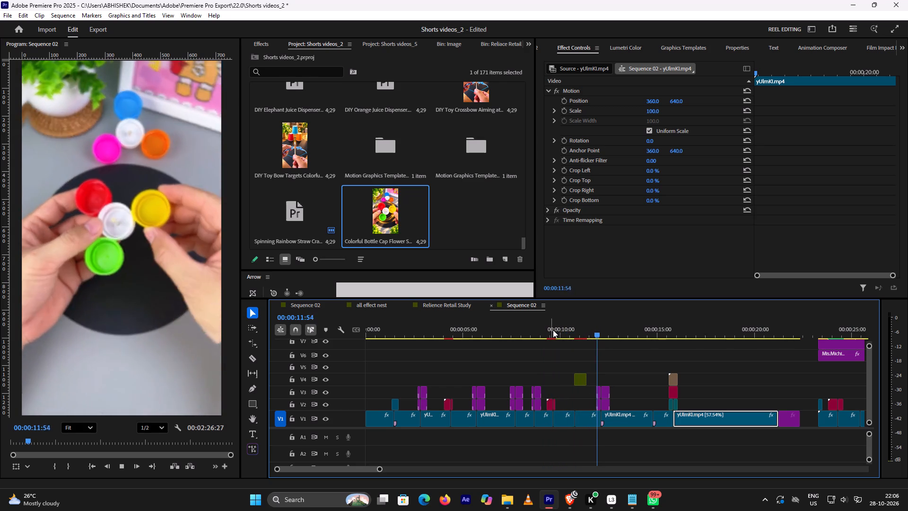
{"action": "key", "text": "space"}
Shorten the effect clip on V4 by trimming its end back to about 11 seconds.
{"action": "scroll", "coordinate": [586, 343], "scroll_direction": "up", "scroll_amount": 4, "text": "alt"}
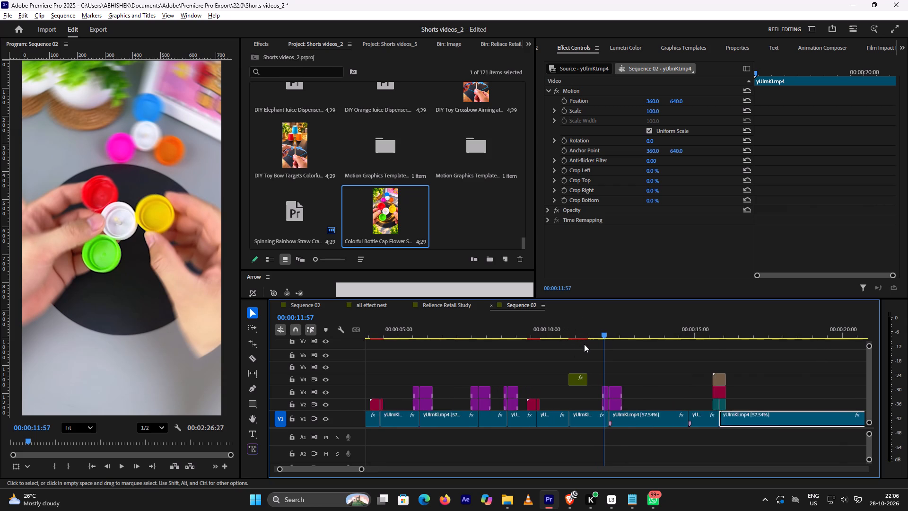
{"action": "scroll", "coordinate": [584, 344], "scroll_direction": "up", "scroll_amount": 4, "text": "alt"}
{"action": "left_click_drag", "start_coordinate": [589, 381], "coordinate": [572, 382]}
Play back the sequence from before the shortened V4 effect clip to about 19 seconds, into the last yUImKI.mp4 clip.
{"action": "left_click", "coordinate": [552, 331]}
{"action": "key", "text": "space"}
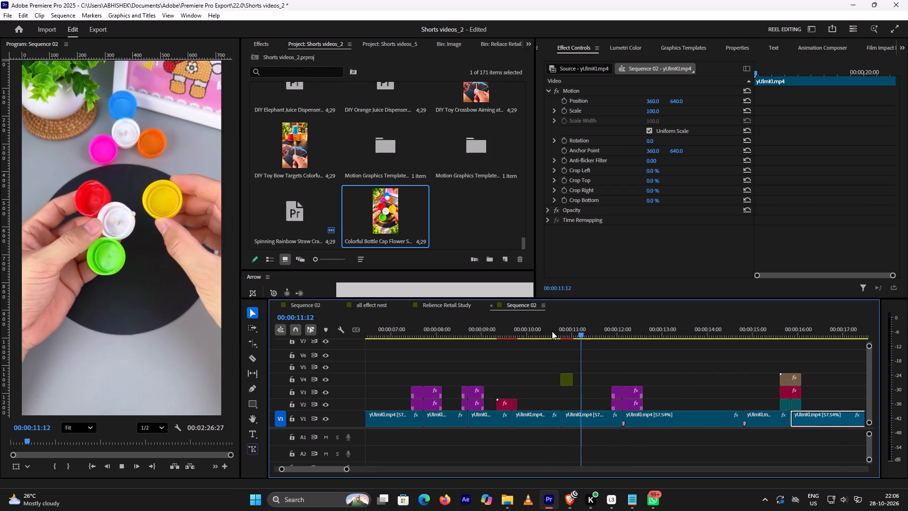
{"action": "key", "text": "space"}
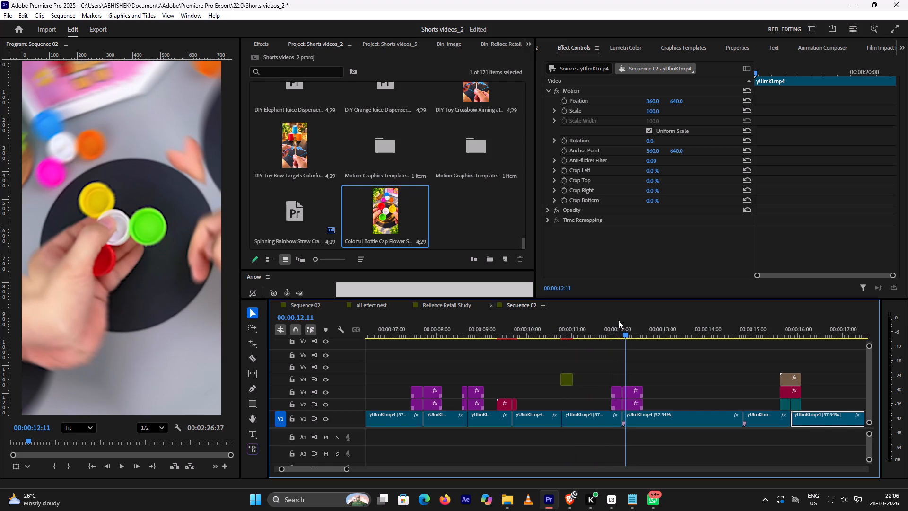
{"action": "key", "text": "space"}
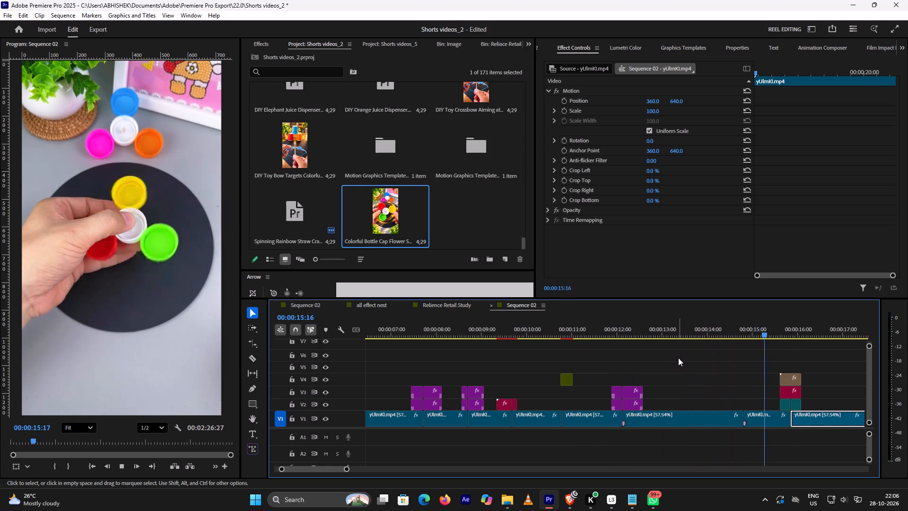
{"action": "key", "text": "space"}
{"action": "left_click", "coordinate": [736, 331]}
{"action": "key", "text": "space"}
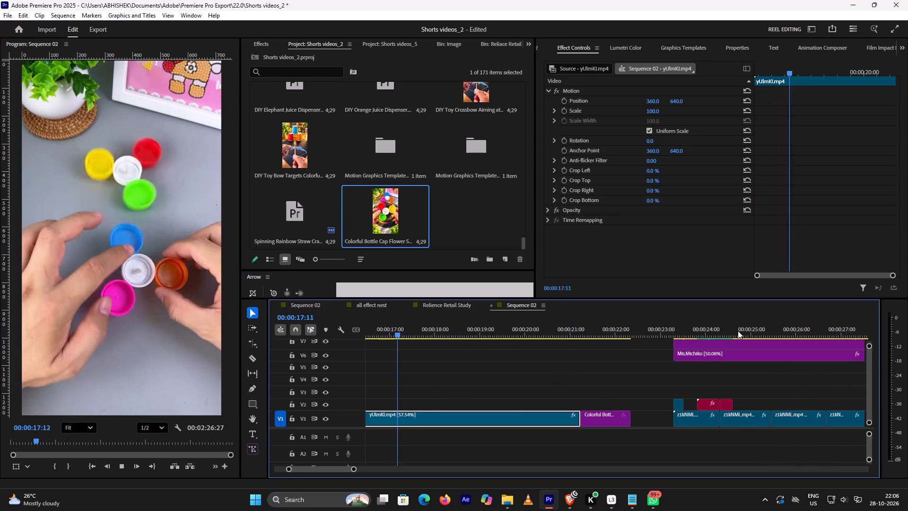
{"action": "key", "text": "space"}
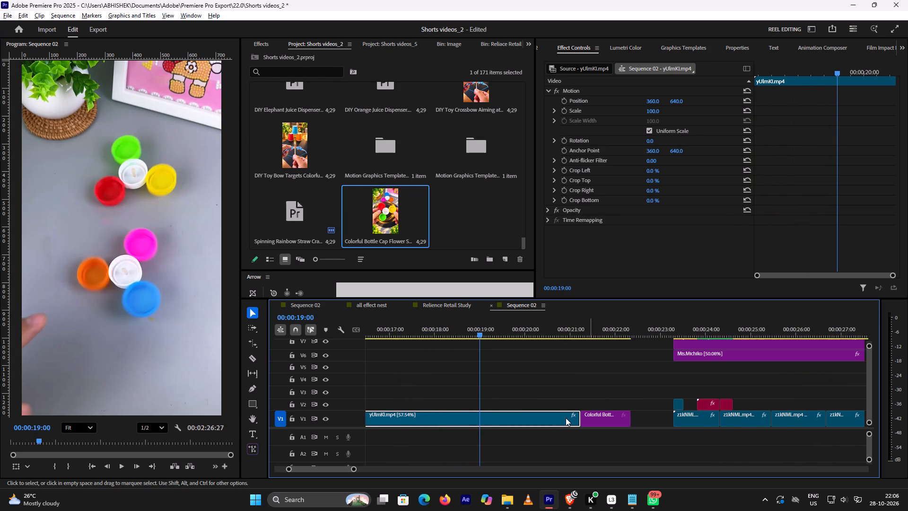
Rate-stretch the end of the last yUImKI.mp4 clip on V1 to about 00:00:19:47, speeding it up to 78.53%.
{"action": "key", "text": "r"}
{"action": "key", "text": "e"}
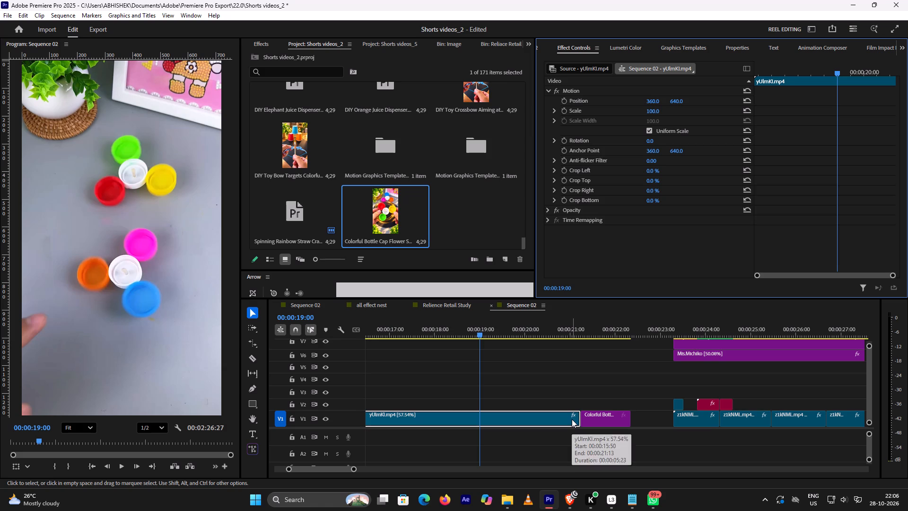
{"action": "key", "text": "r"}
{"action": "left_click", "coordinate": [572, 419]}
{"action": "left_click_drag", "start_coordinate": [580, 422], "coordinate": [517, 414]}
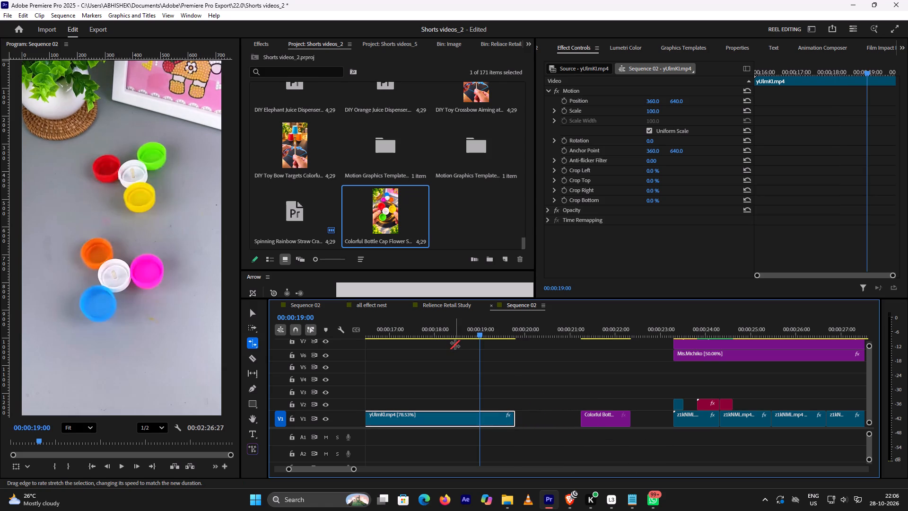
Play back the sped-up last yUImKI.mp4 clip from about 00:00:15:44 through the thumbnail image.
{"action": "scroll", "coordinate": [456, 345], "scroll_direction": "up", "scroll_amount": 10}
{"action": "left_click", "coordinate": [475, 331]}
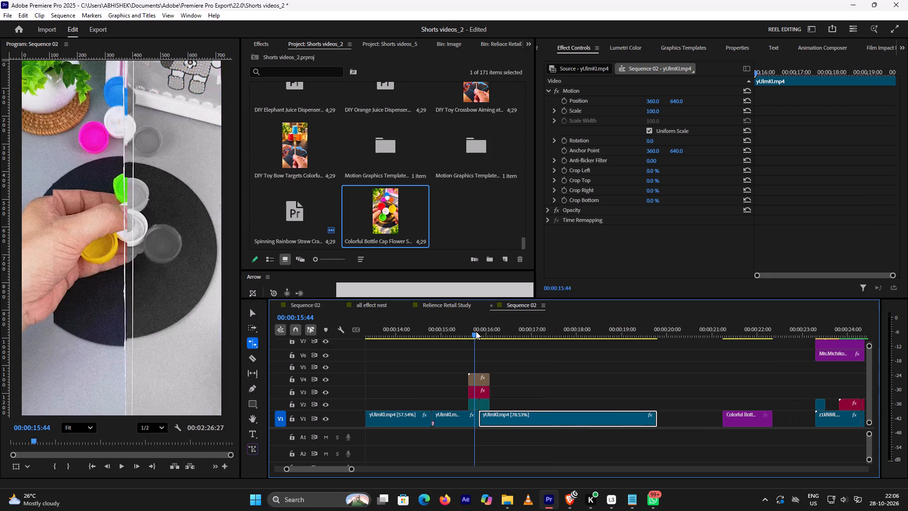
{"action": "key", "text": "space"}
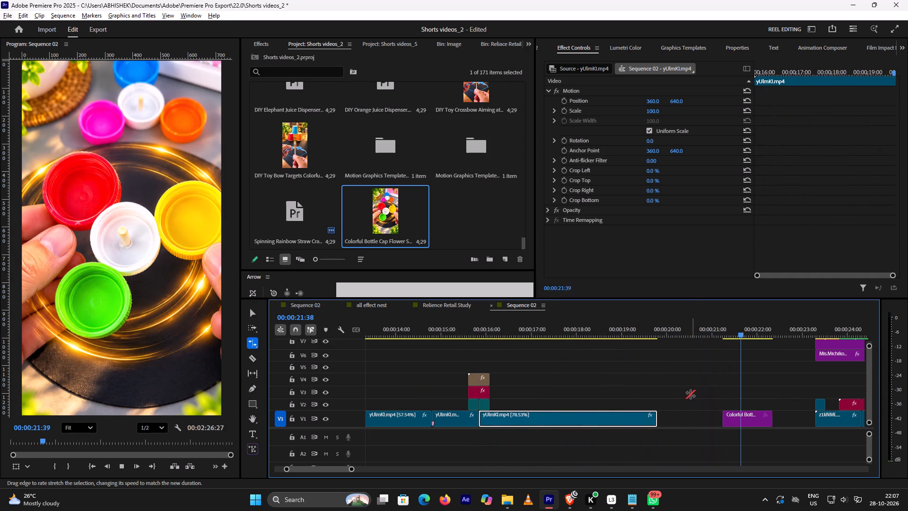
{"action": "key", "text": "b"}
{"action": "key", "text": "v"}
{"action": "key", "text": "space"}
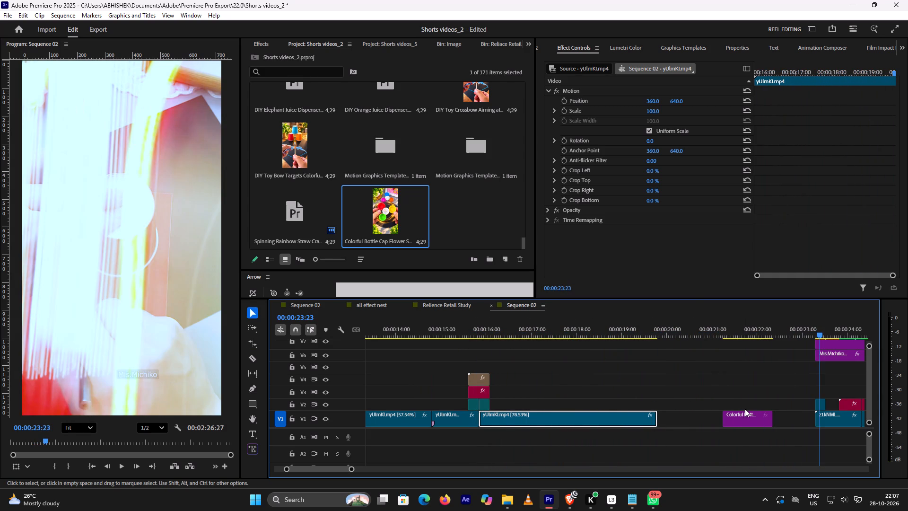
Move the thumbnail image on V1 to start at 00:00:19:47, directly against the end of the last yUImKI.mp4 clip.
{"action": "left_click", "coordinate": [746, 418]}
{"action": "left_click_drag", "start_coordinate": [745, 418], "coordinate": [678, 417]}
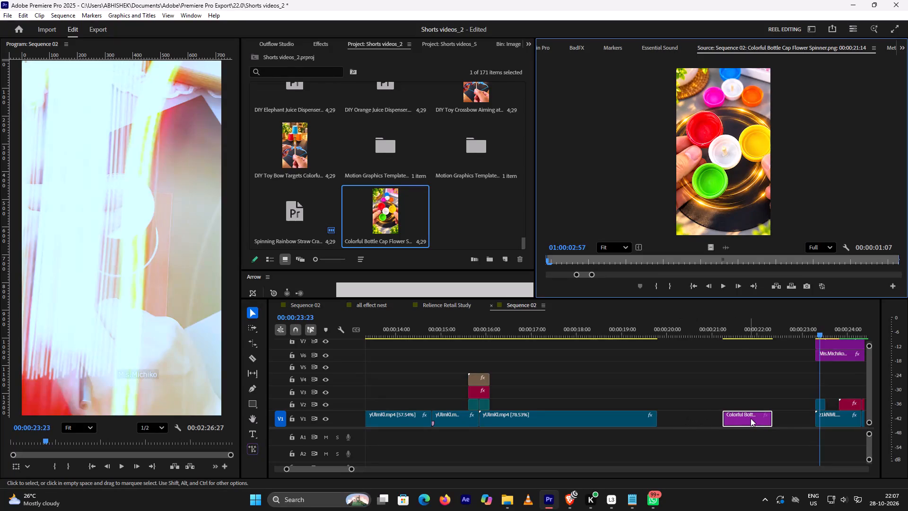
{"action": "left_click_drag", "start_coordinate": [751, 418], "coordinate": [690, 417]}
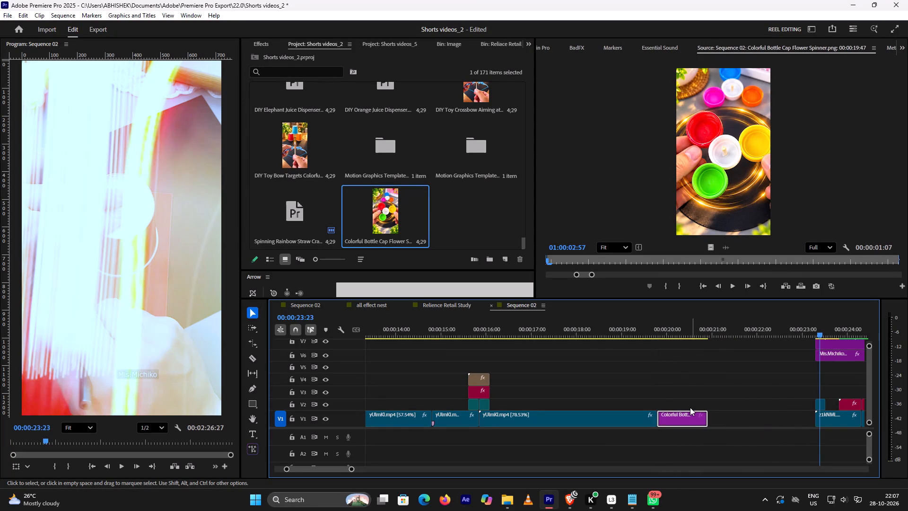
Review the edited sequence by playing short sections from about 10 seconds and from the very beginning.
{"action": "scroll", "coordinate": [679, 371], "scroll_direction": "down", "scroll_amount": 5}
{"action": "scroll", "coordinate": [679, 371], "scroll_direction": "down", "scroll_amount": 5, "text": "alt"}
{"action": "scroll", "coordinate": [678, 371], "scroll_direction": "down", "scroll_amount": 5}
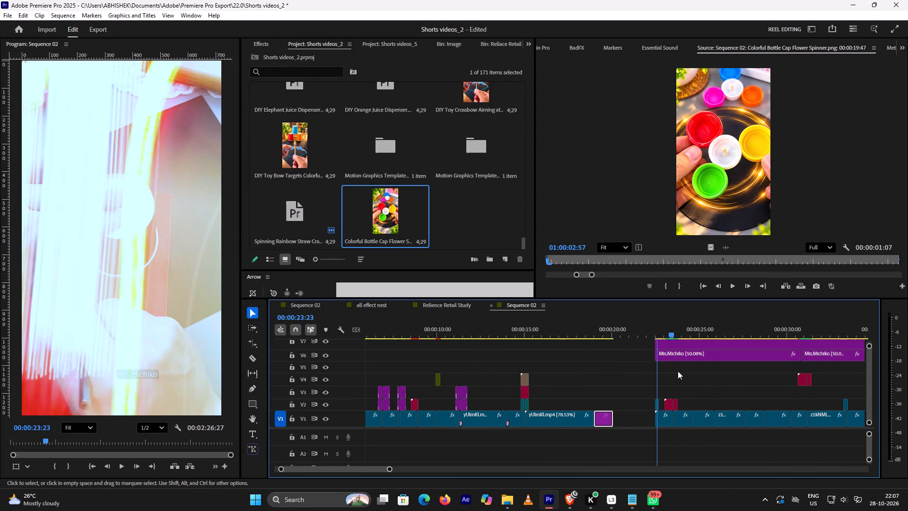
{"action": "scroll", "coordinate": [677, 370], "scroll_direction": "up", "scroll_amount": 9}
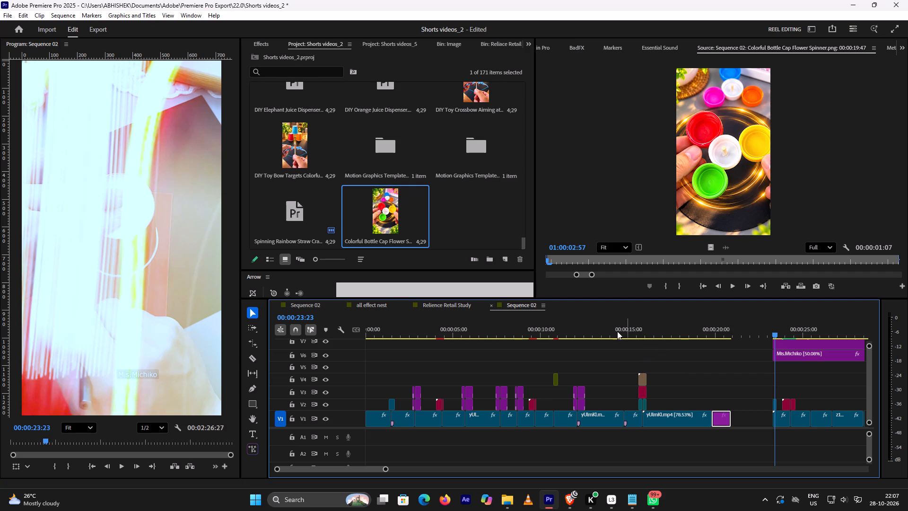
{"action": "scroll", "coordinate": [595, 364], "scroll_direction": "up", "scroll_amount": 6}
{"action": "left_click", "coordinate": [546, 322]}
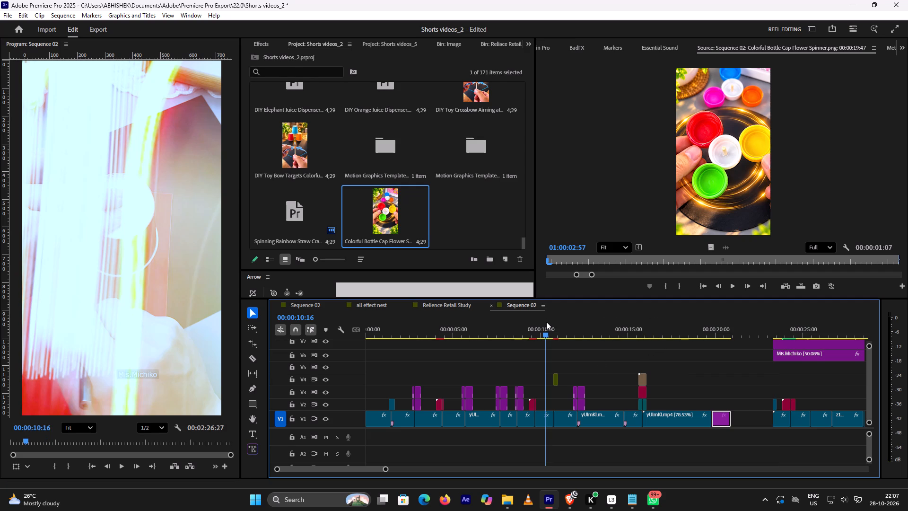
{"action": "key", "text": "space"}
{"action": "key", "text": "space"}
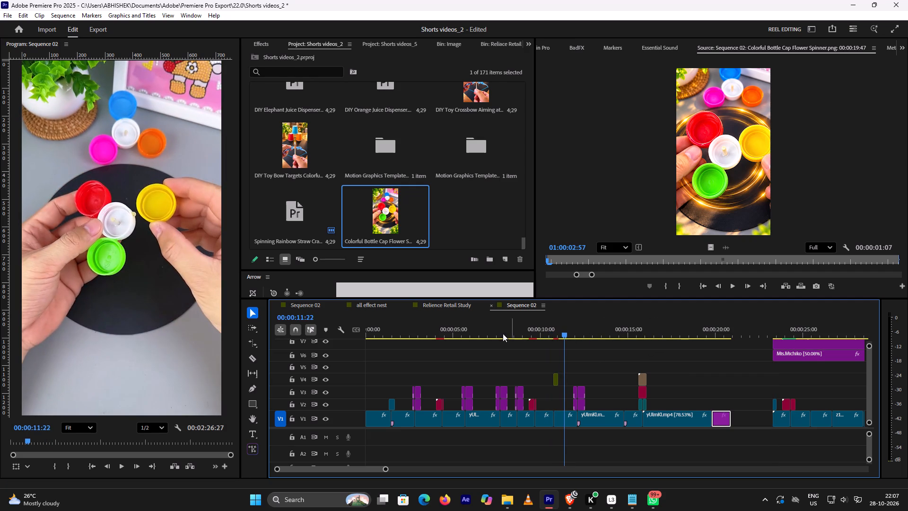
{"action": "left_click", "coordinate": [393, 324]}
{"action": "left_click_drag", "start_coordinate": [391, 331], "coordinate": [337, 338]}
{"action": "key", "text": "space"}
{"action": "key", "text": "space"}
Trim about 14 frames off the start of the first yUImKI.mp4 clip on V1 and ripple-delete the gap before it.
{"action": "left_click", "coordinate": [381, 417]}
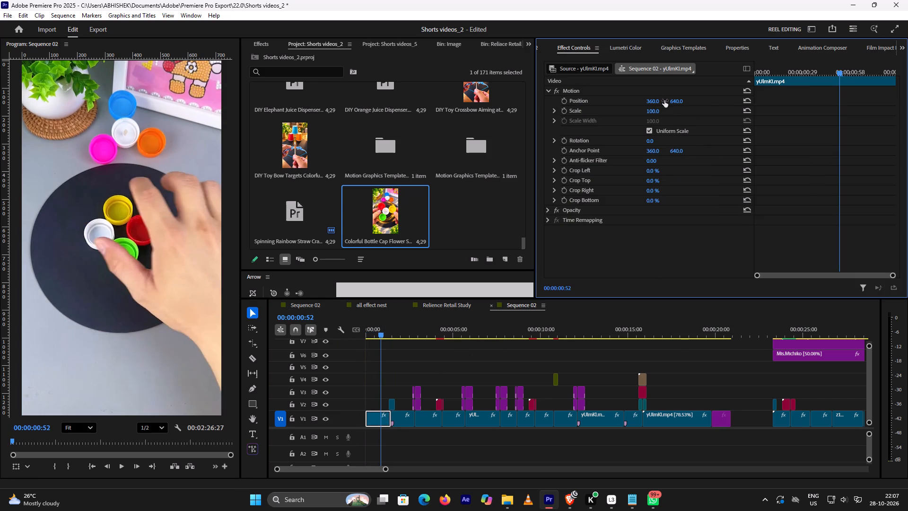
{"action": "left_click_drag", "start_coordinate": [838, 71], "coordinate": [702, 93]}
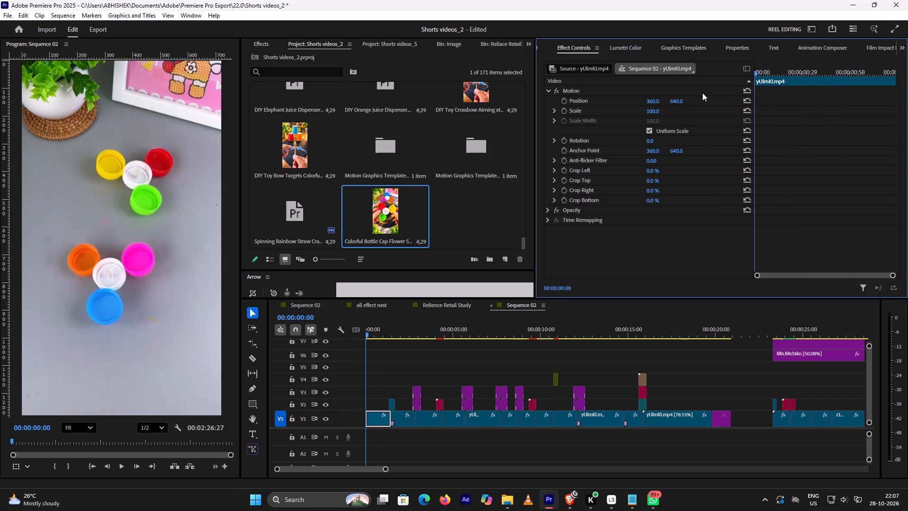
{"action": "left_click_drag", "start_coordinate": [702, 93], "coordinate": [699, 94]}
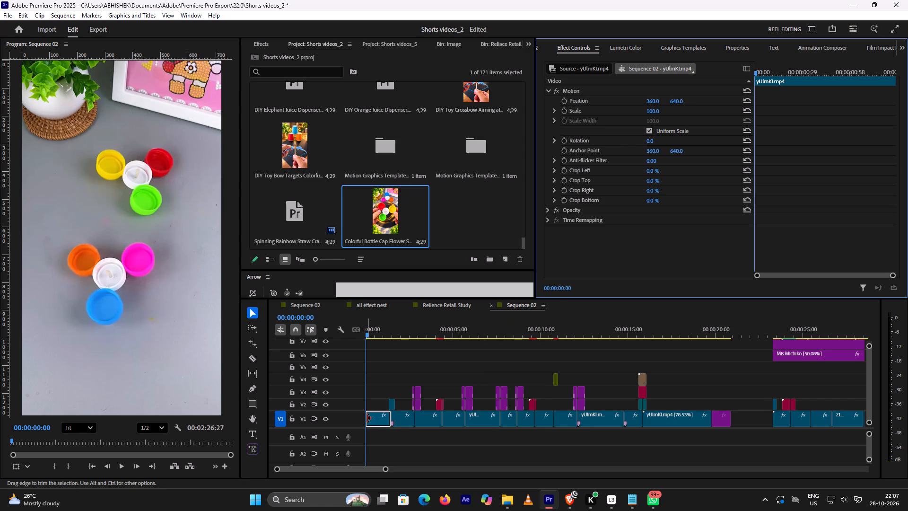
{"action": "left_click_drag", "start_coordinate": [367, 418], "coordinate": [371, 419]}
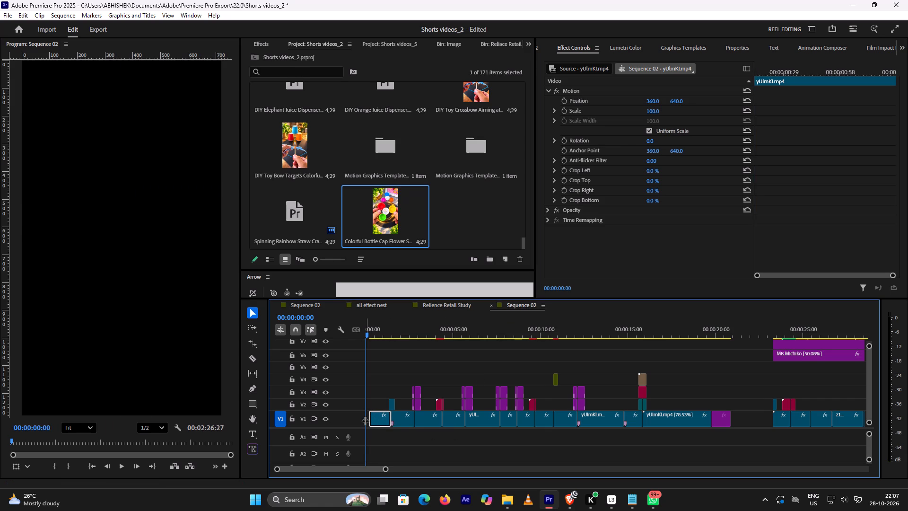
{"action": "scroll", "coordinate": [367, 420], "scroll_direction": "up", "scroll_amount": 5, "text": "alt"}
{"action": "left_click", "coordinate": [368, 419]}
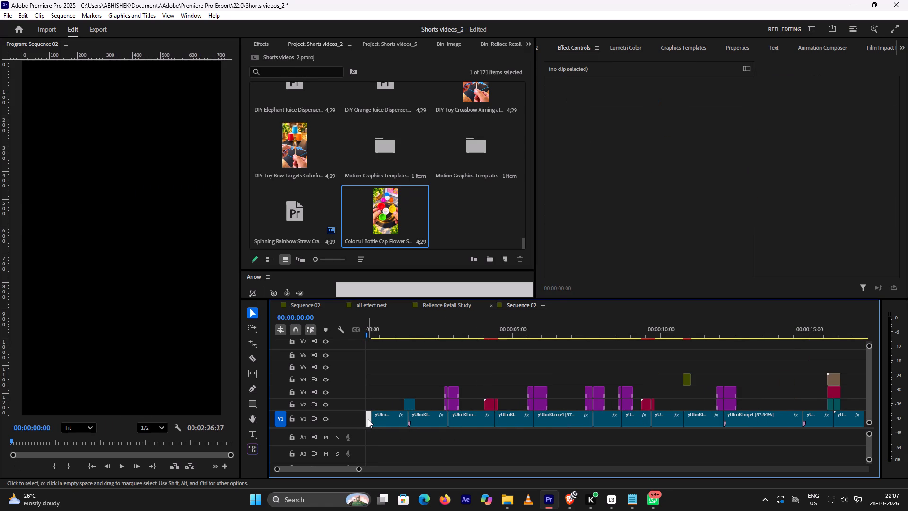
{"action": "key", "text": "BackSpace"}
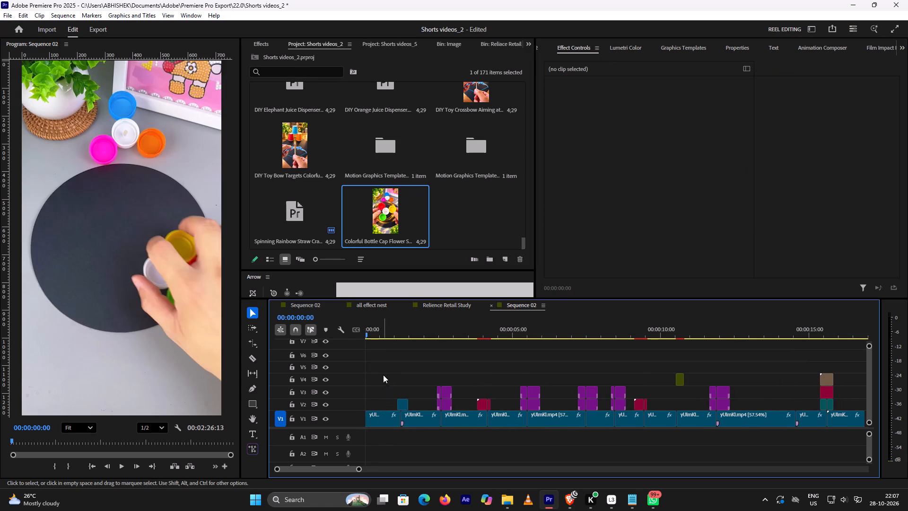
Add Position and Scale keyframes at 00:00:00:00 on the first yUImKI.mp4 clip, after previewing its new opening.
{"action": "key", "text": "space"}
{"action": "key", "text": "space"}
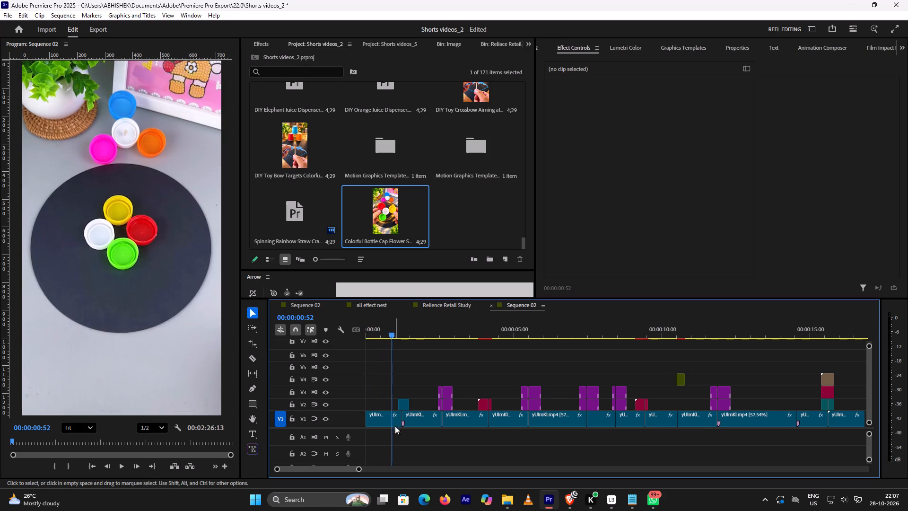
{"action": "left_click", "coordinate": [379, 423]}
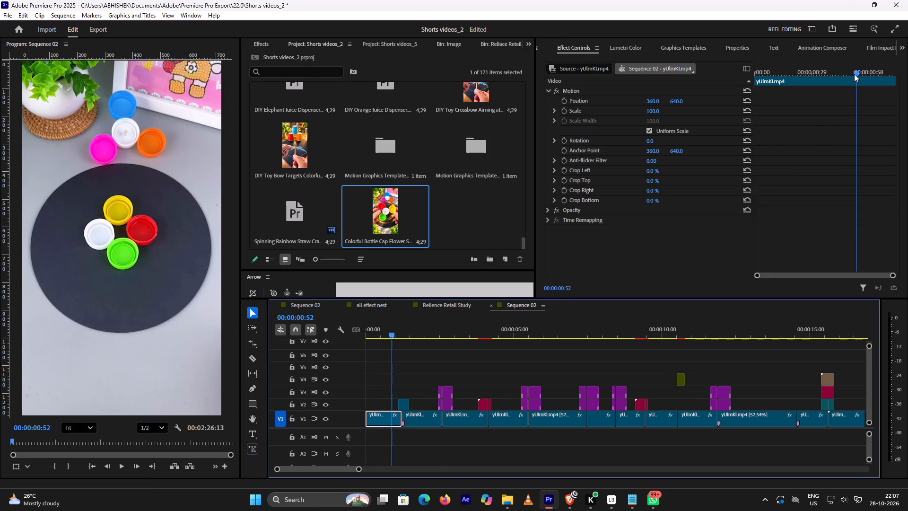
{"action": "left_click_drag", "start_coordinate": [855, 73], "coordinate": [692, 108]}
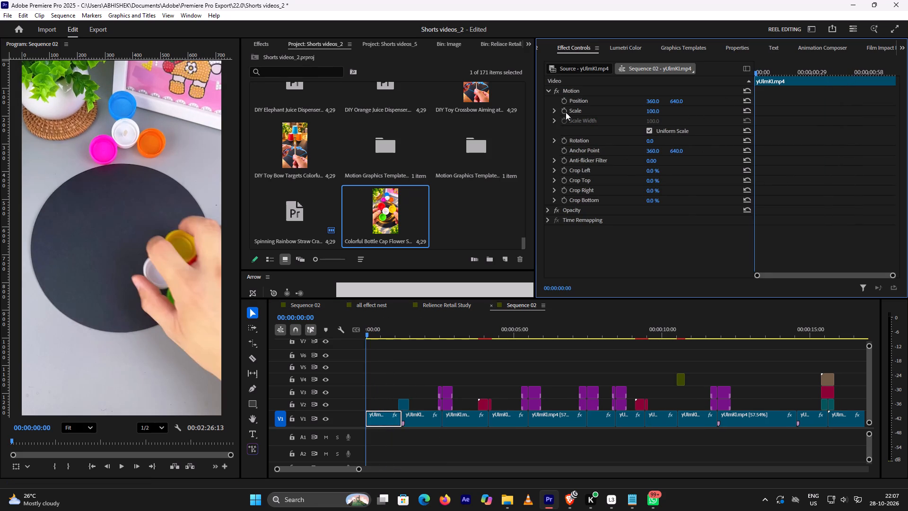
{"action": "left_click", "coordinate": [566, 112]}
{"action": "left_click", "coordinate": [563, 103]}
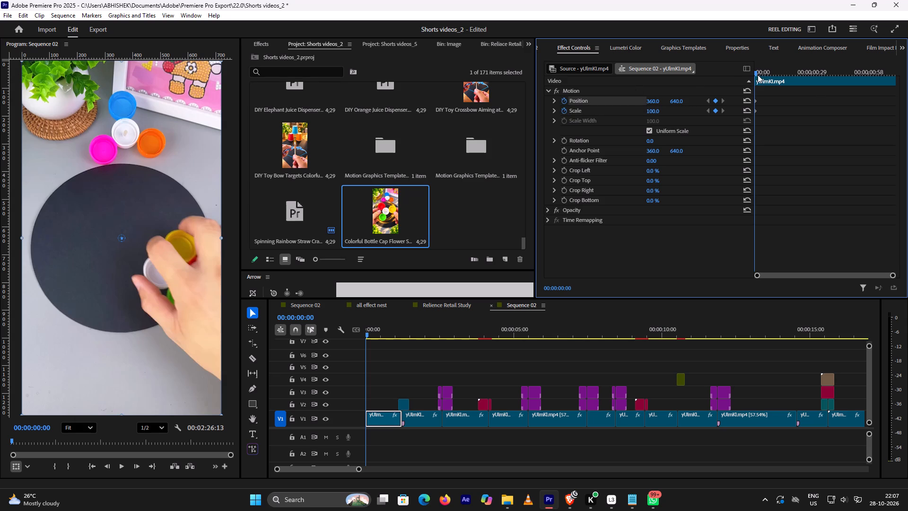
Add Position and Scale keyframes at 00:00:01:13, the end of the first yUImKI.mp4 clip.
{"action": "left_click_drag", "start_coordinate": [758, 75], "coordinate": [881, 68]}
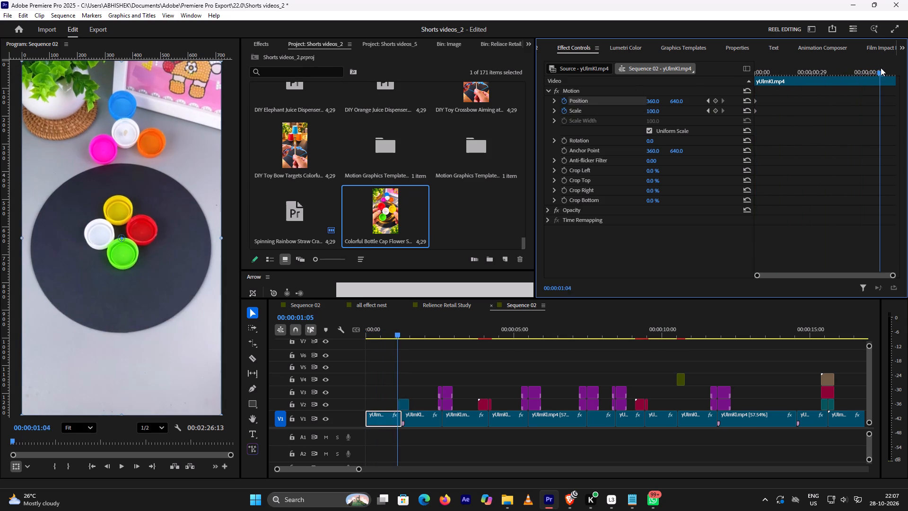
{"action": "left_click_drag", "start_coordinate": [881, 68], "coordinate": [891, 78]}
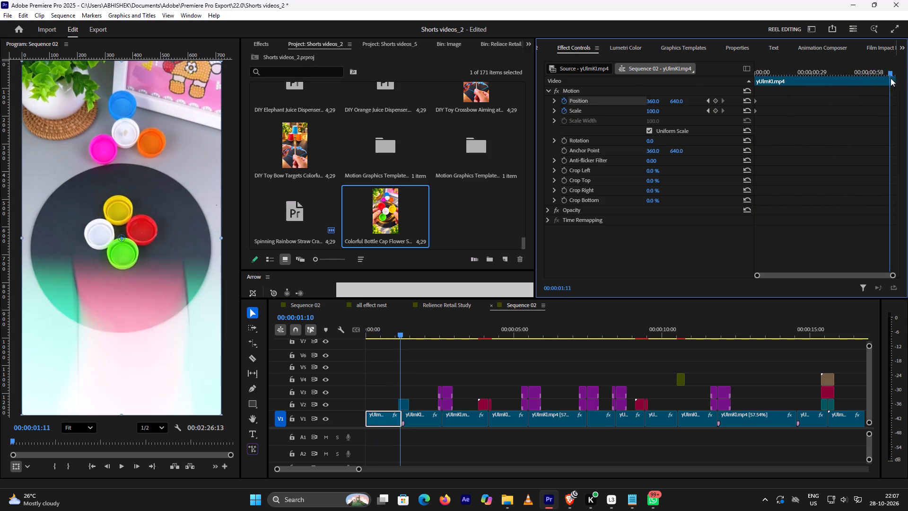
{"action": "left_click_drag", "start_coordinate": [891, 78], "coordinate": [903, 71]}
{"action": "left_click", "coordinate": [716, 109]}
{"action": "left_click", "coordinate": [716, 99]}
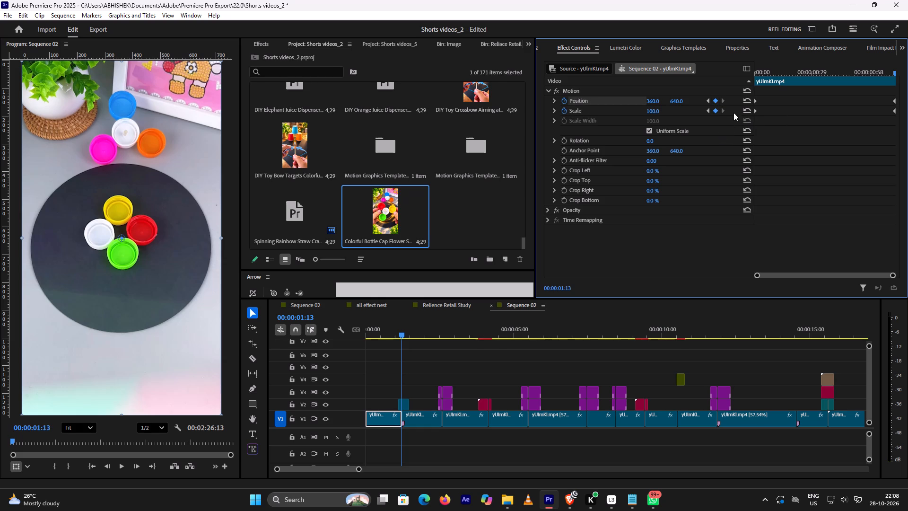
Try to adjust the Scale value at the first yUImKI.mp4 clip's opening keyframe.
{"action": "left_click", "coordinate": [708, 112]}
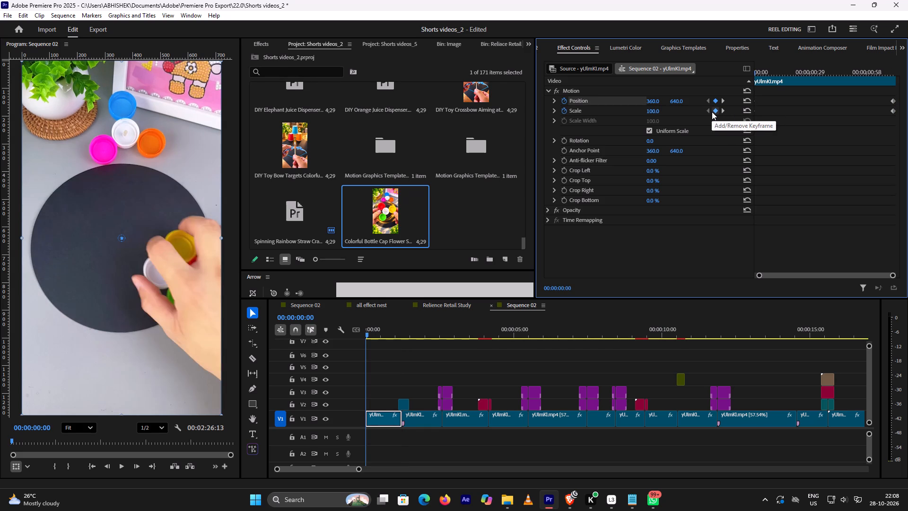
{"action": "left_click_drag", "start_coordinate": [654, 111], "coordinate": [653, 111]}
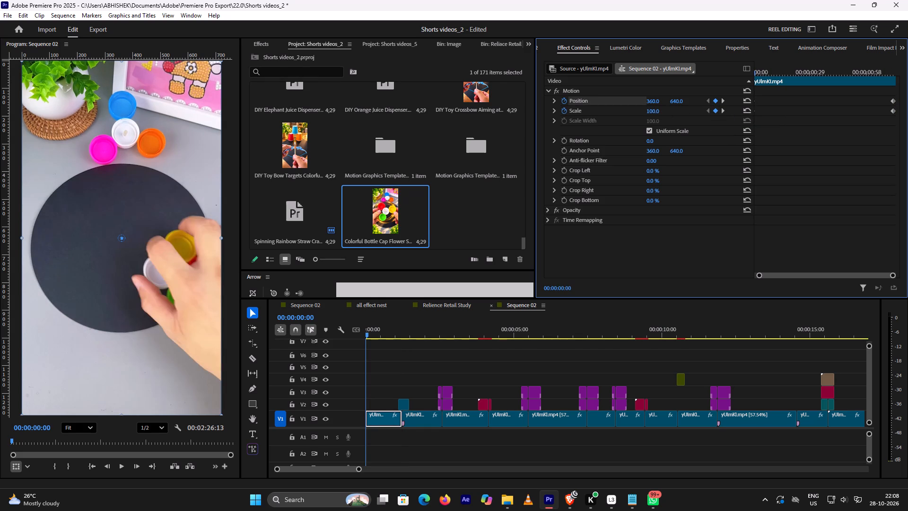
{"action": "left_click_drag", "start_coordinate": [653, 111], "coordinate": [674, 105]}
Review the edited sequence by playing sections from the opening through to the closing thumbnail image.
{"action": "key", "text": "space"}
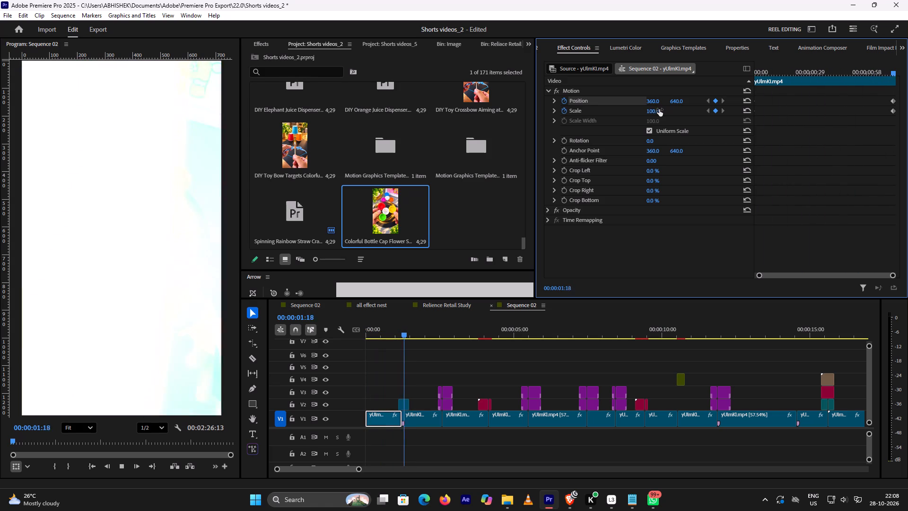
{"action": "key", "text": "space"}
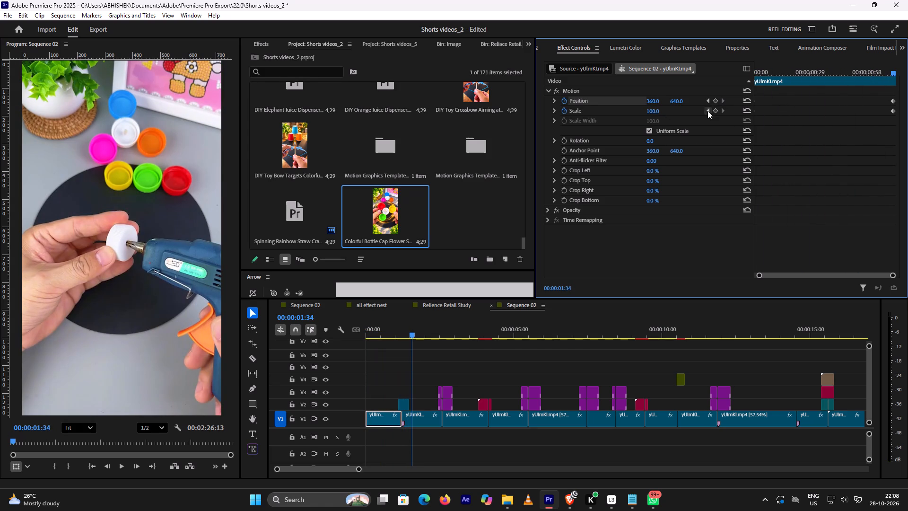
{"action": "double_click", "coordinate": [707, 111]}
{"action": "key", "text": "space"}
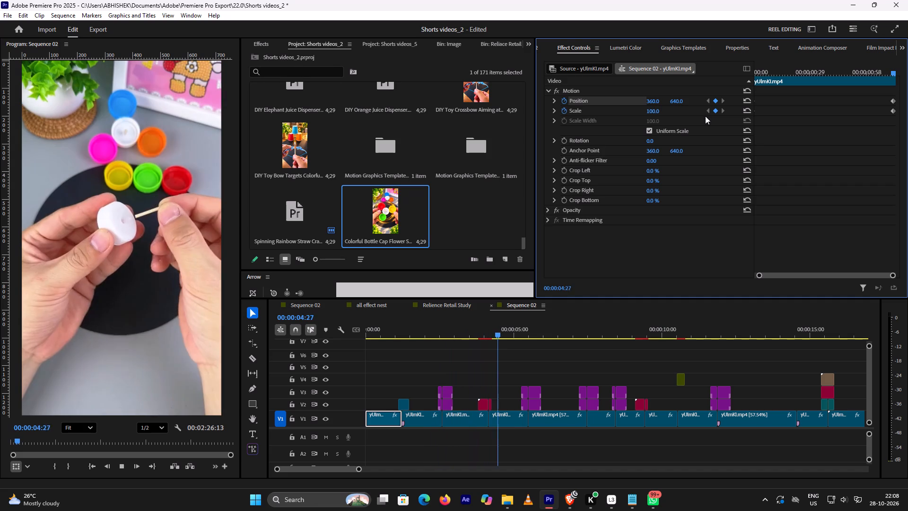
{"action": "key", "text": "space"}
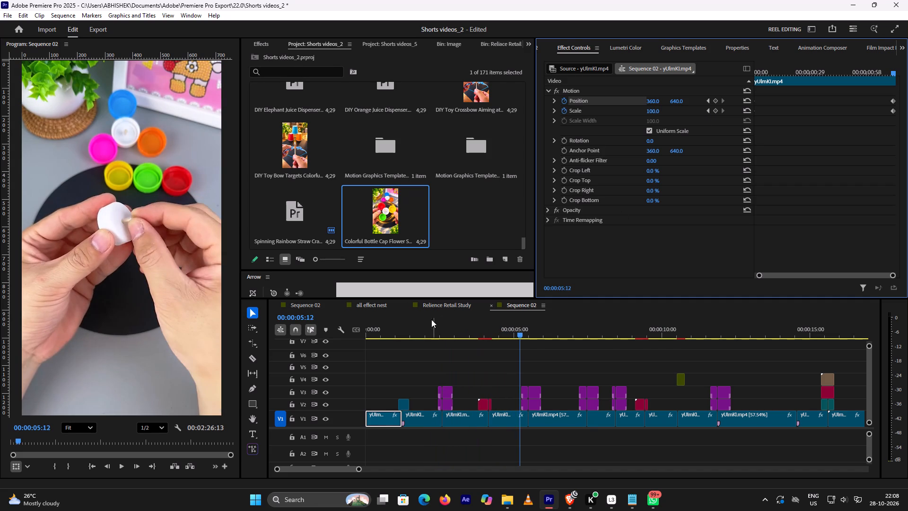
{"action": "left_click", "coordinate": [428, 322]}
{"action": "key", "text": "space"}
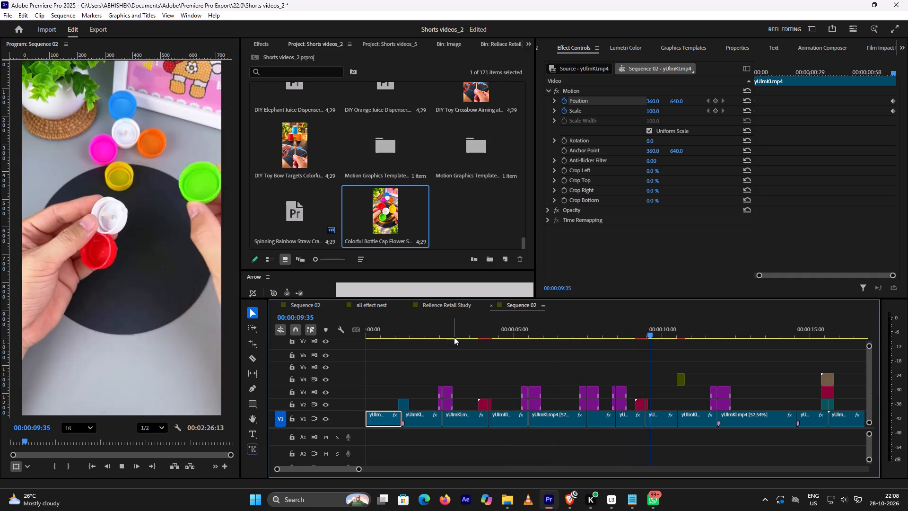
{"action": "key", "text": "space"}
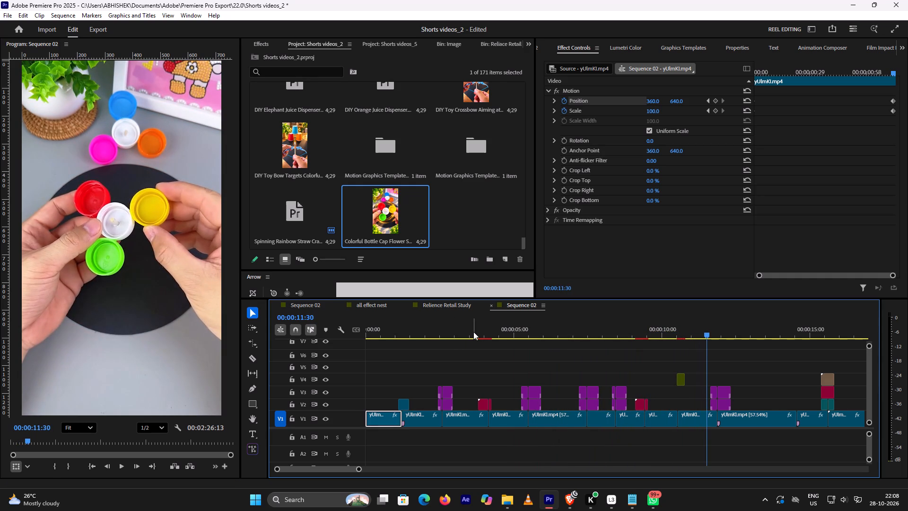
{"action": "left_click", "coordinate": [506, 332]}
{"action": "key", "text": "space"}
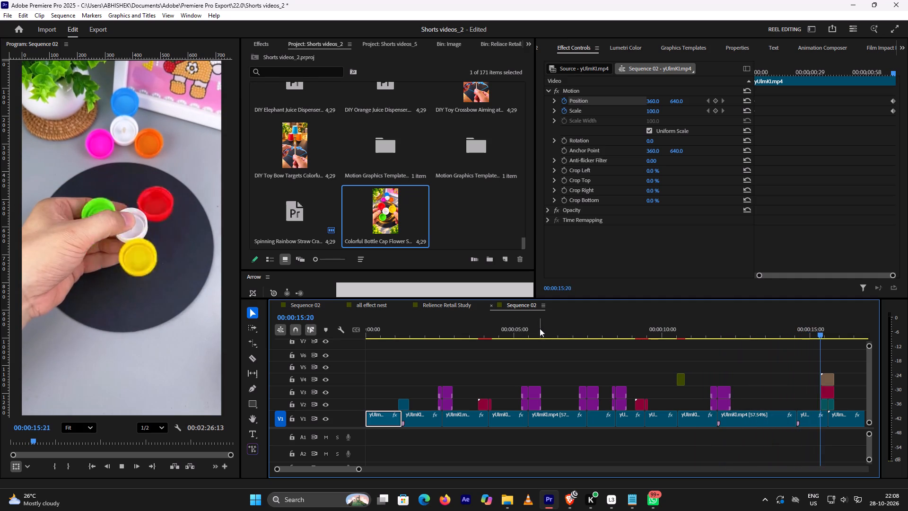
{"action": "key", "text": "space"}
{"action": "scroll", "coordinate": [540, 328], "scroll_direction": "down", "scroll_amount": 2}
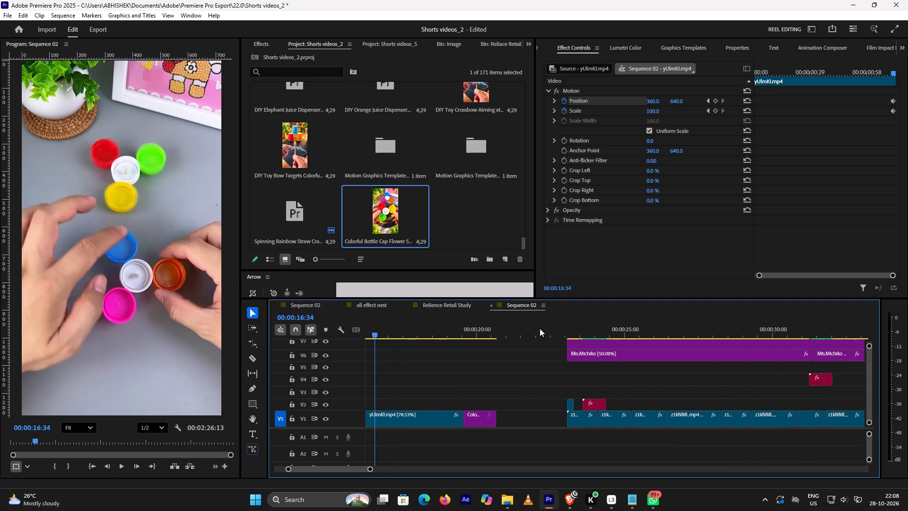
{"action": "scroll", "coordinate": [540, 328], "scroll_direction": "down", "scroll_amount": 7, "text": "alt"}
{"action": "left_click", "coordinate": [489, 332]}
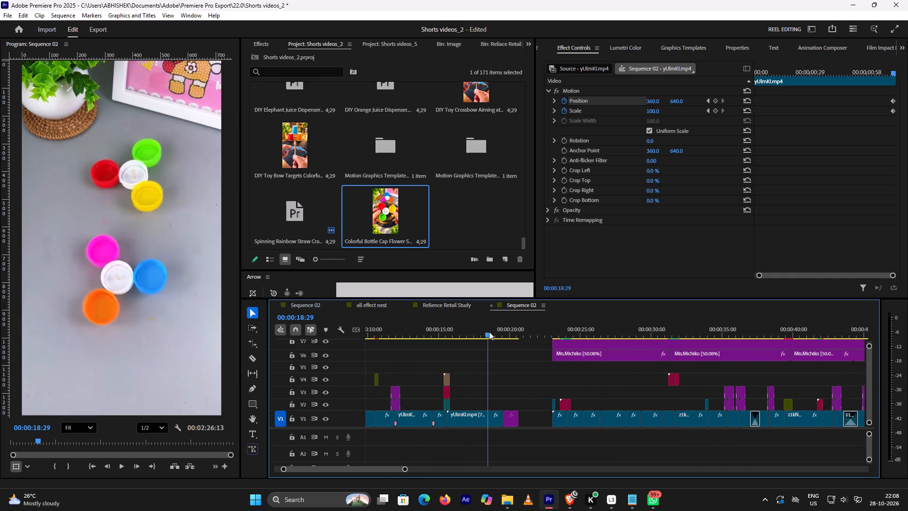
{"action": "key", "text": "space"}
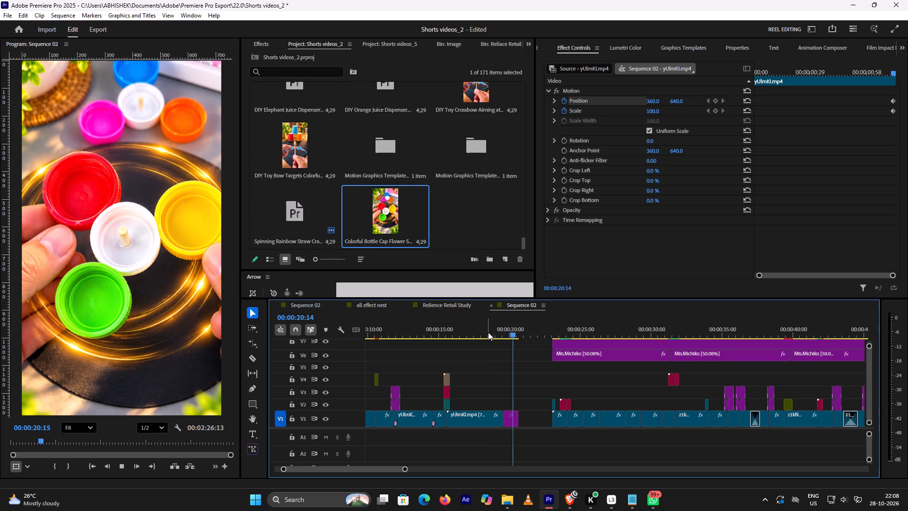
{"action": "key", "text": "space"}
Copy the AEJuice Light Swipe Transition 07 clip from V2 near the start onto V2 across the cut into the thumbnail image.
{"action": "scroll", "coordinate": [499, 344], "scroll_direction": "up", "scroll_amount": 17}
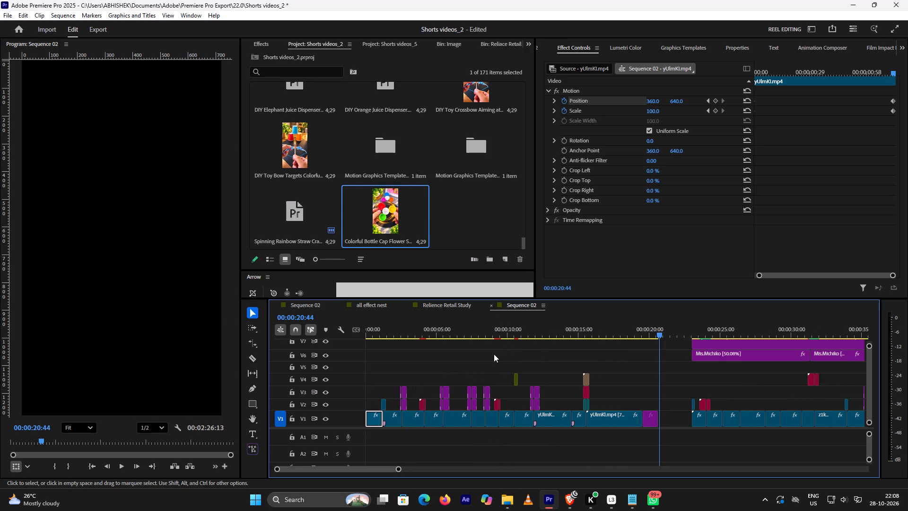
{"action": "left_click", "coordinate": [382, 329]}
{"action": "key", "text": "space"}
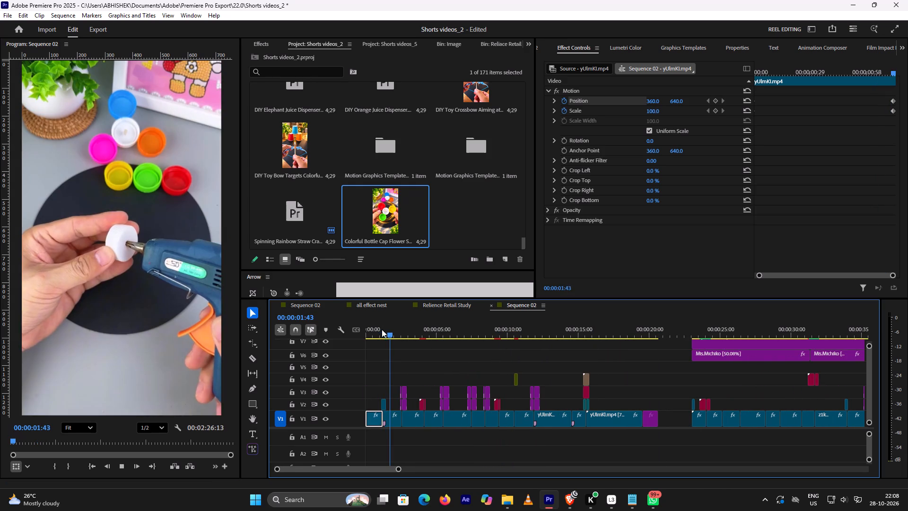
{"action": "key", "text": "space"}
{"action": "left_click", "coordinate": [384, 406]}
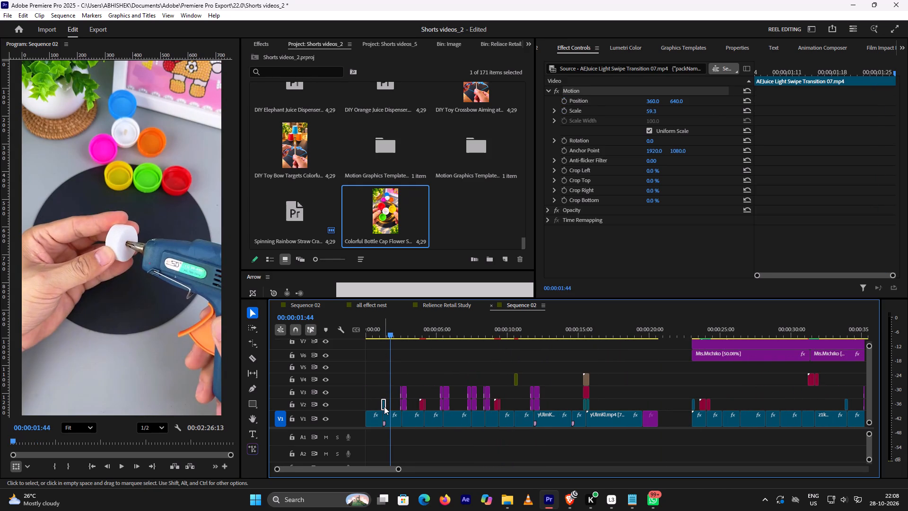
{"action": "left_click_drag", "start_coordinate": [384, 406], "coordinate": [639, 396], "text": "alt"}
{"action": "scroll", "coordinate": [653, 391], "scroll_direction": "up", "scroll_amount": 5, "text": "alt"}
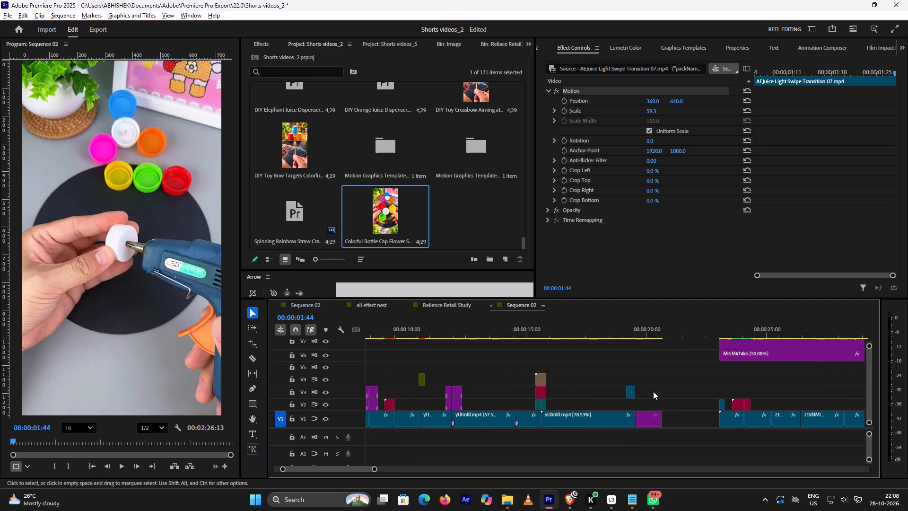
{"action": "scroll", "coordinate": [653, 391], "scroll_direction": "up", "scroll_amount": 5, "text": "alt"}
{"action": "left_click_drag", "start_coordinate": [616, 390], "coordinate": [616, 390]}
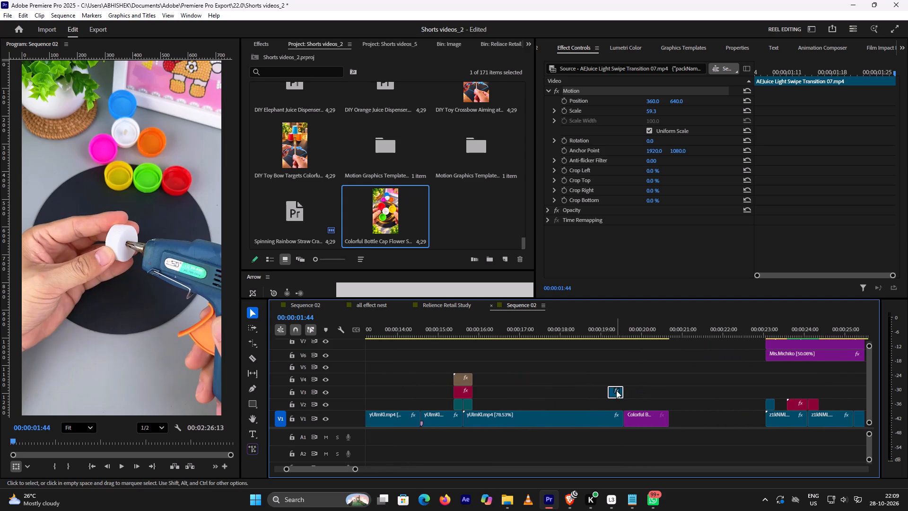
{"action": "left_click_drag", "start_coordinate": [616, 390], "coordinate": [631, 401]}
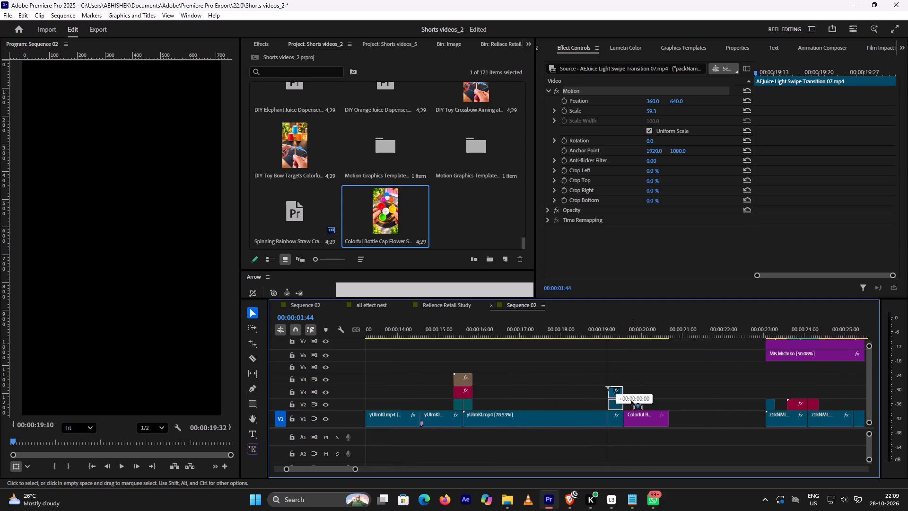
{"action": "left_click_drag", "start_coordinate": [631, 401], "coordinate": [635, 401]}
{"action": "scroll", "coordinate": [637, 397], "scroll_direction": "up", "scroll_amount": 5, "text": "alt"}
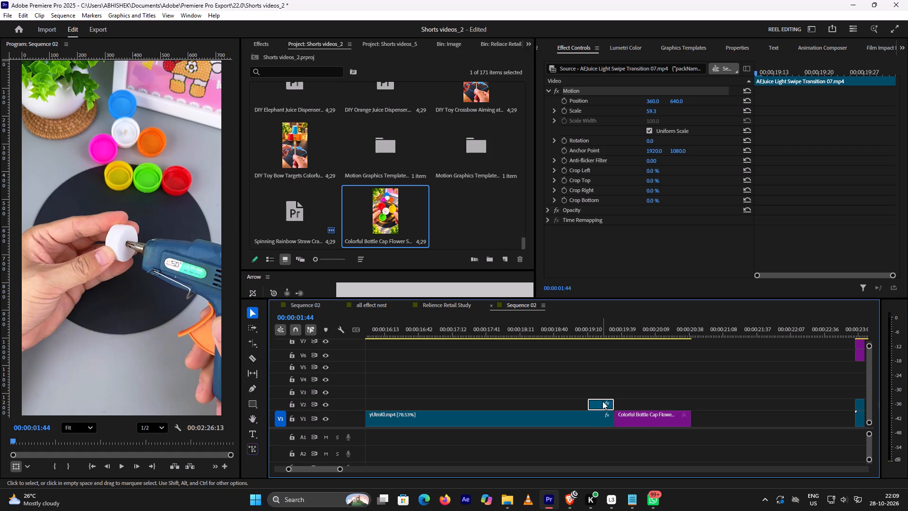
{"action": "left_click_drag", "start_coordinate": [602, 402], "coordinate": [617, 403]}
Play the cut into the thumbnail image twice to check the light swipe transition.
{"action": "left_click", "coordinate": [594, 329]}
{"action": "key", "text": "space"}
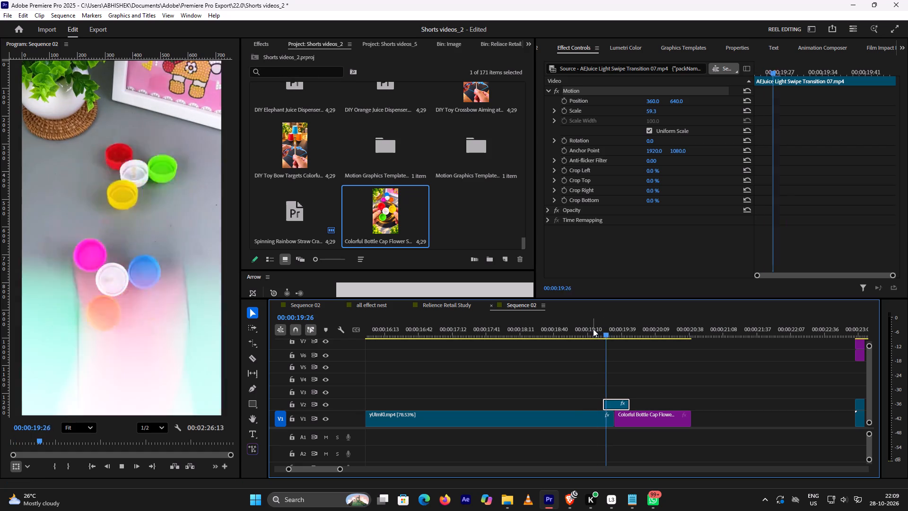
{"action": "key", "text": "space"}
{"action": "left_click", "coordinate": [593, 329]}
{"action": "key", "text": "space"}
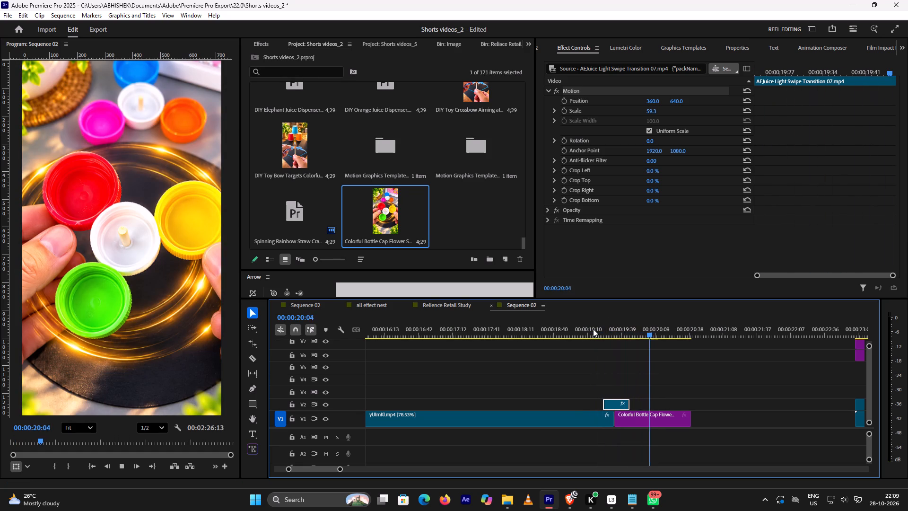
{"action": "key", "text": "space"}
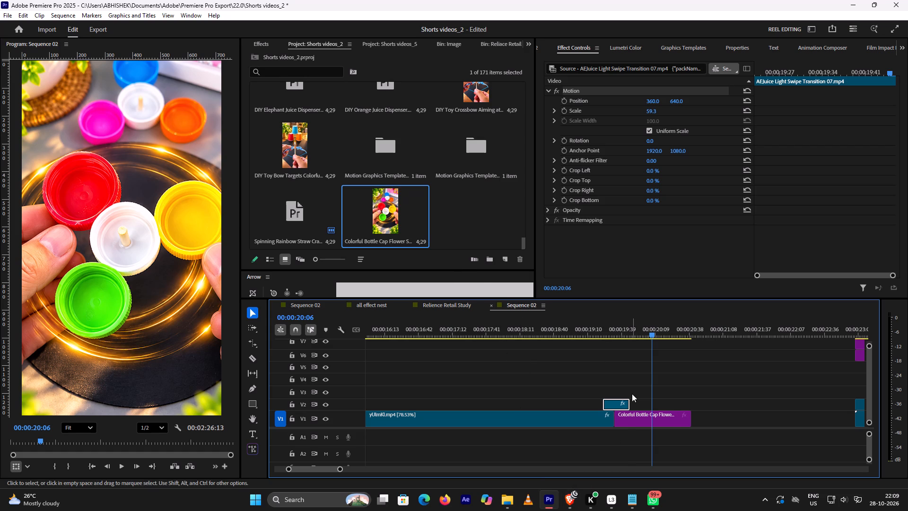
Scale the thumbnail image clip on V1 to fill the frame at 76.6 using Outflow Studio.
{"action": "double_click", "coordinate": [670, 423]}
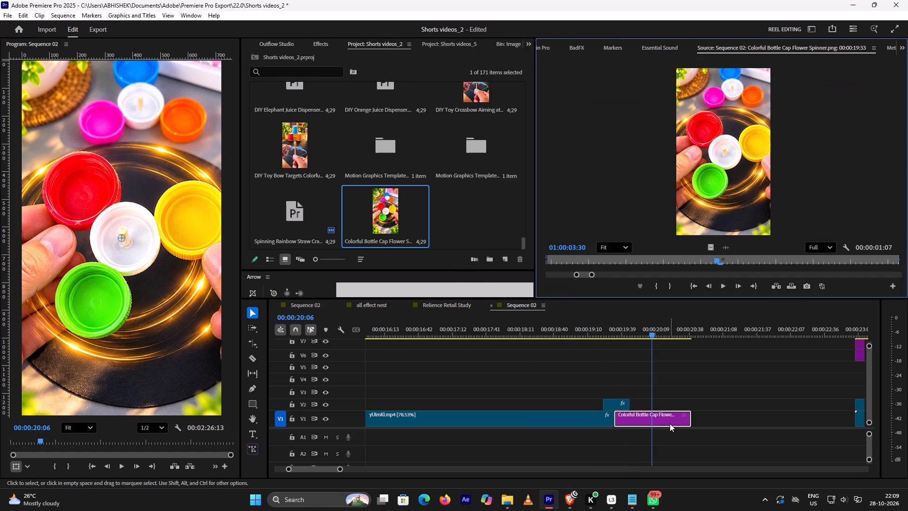
{"action": "key", "text": "e"}
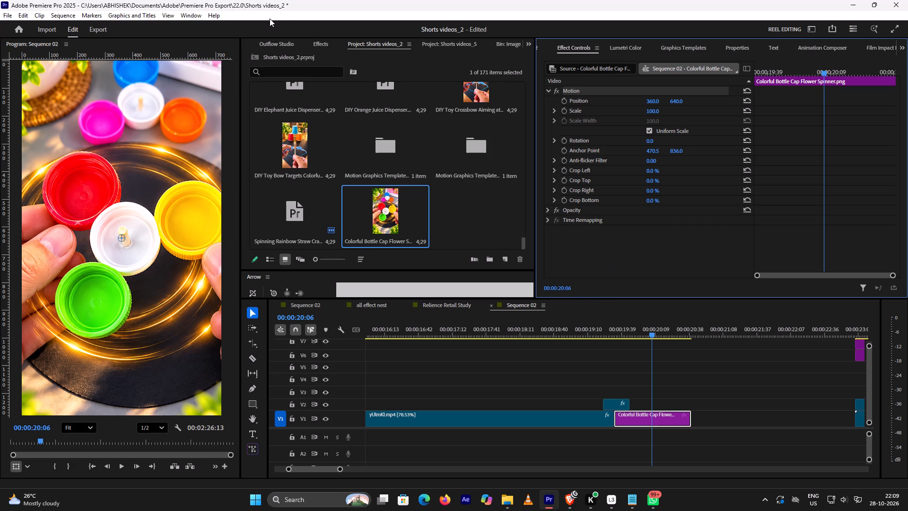
{"action": "scroll", "coordinate": [269, 39], "scroll_direction": "up", "scroll_amount": 3}
{"action": "scroll", "coordinate": [277, 46], "scroll_direction": "down", "scroll_amount": 1}
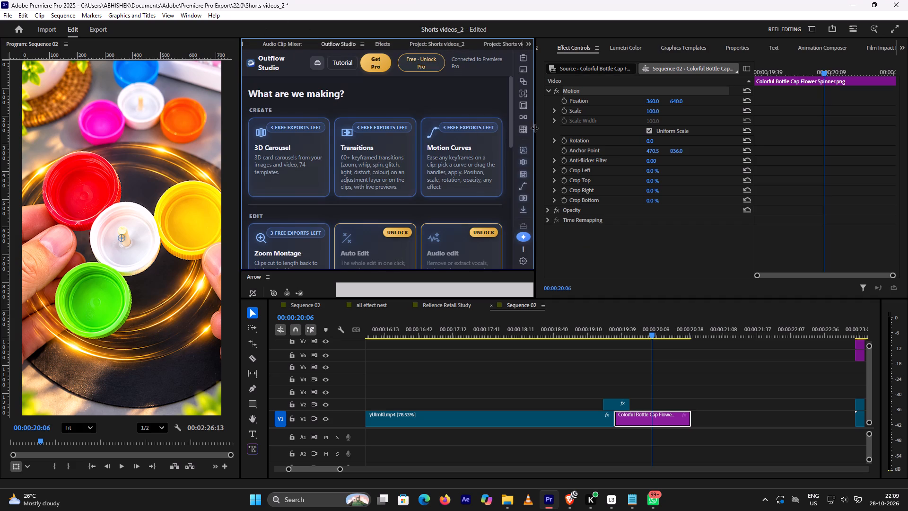
{"action": "left_click", "coordinate": [524, 107]}
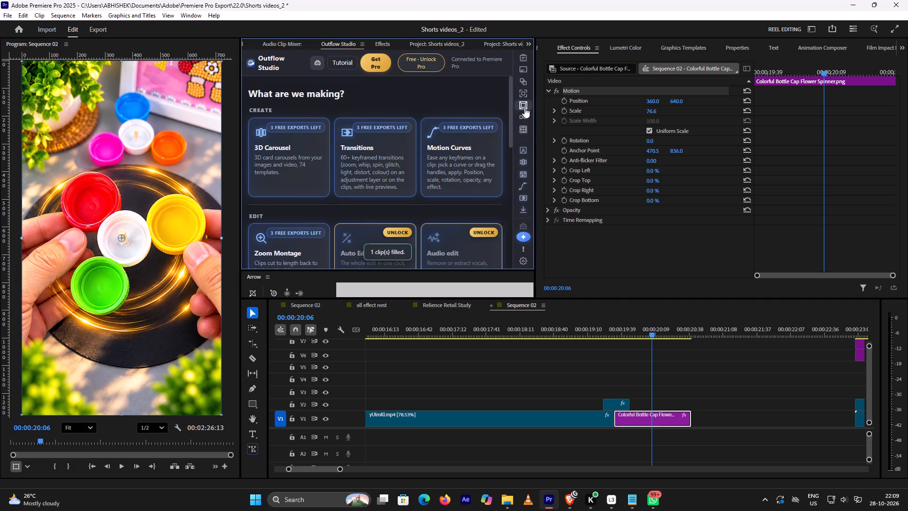
{"action": "left_click", "coordinate": [514, 508]}
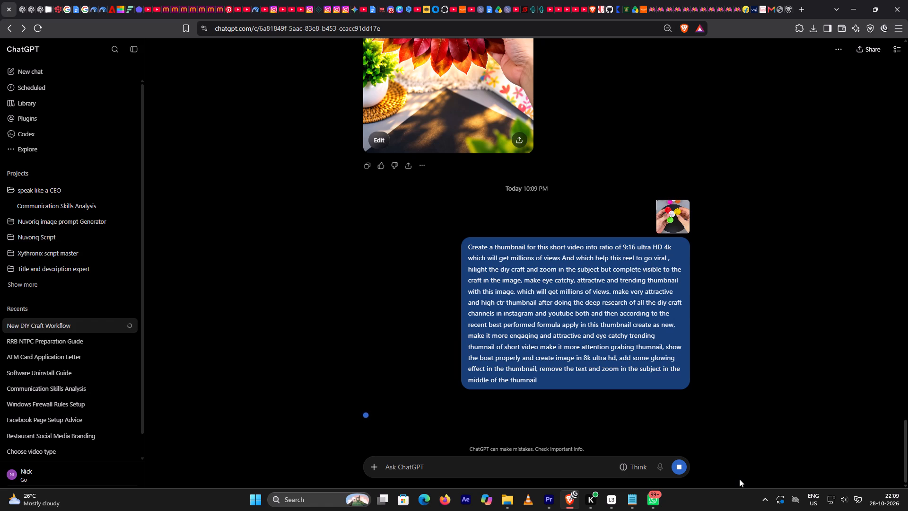
Switch back to Premiere Pro and play the cut into the thumbnail image to check the light swipe transition.
{"action": "left_click", "coordinate": [779, 14]}
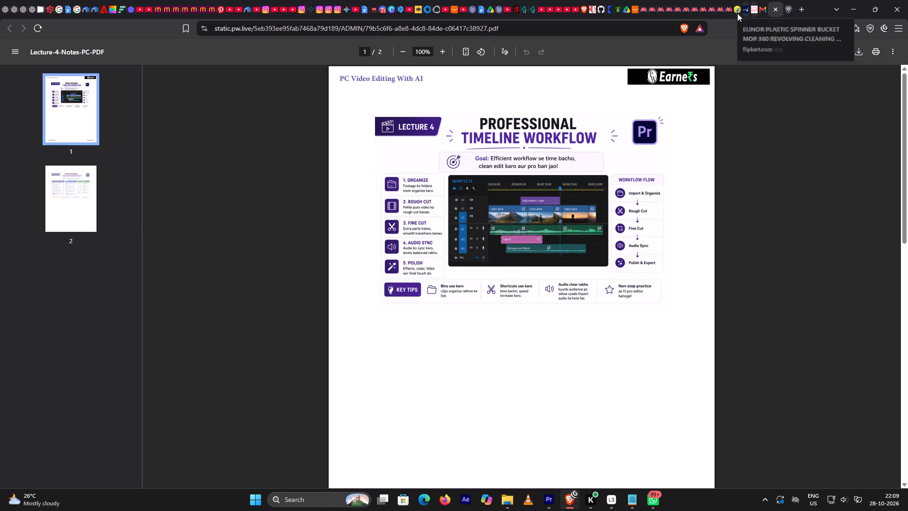
{"action": "left_click", "coordinate": [572, 506]}
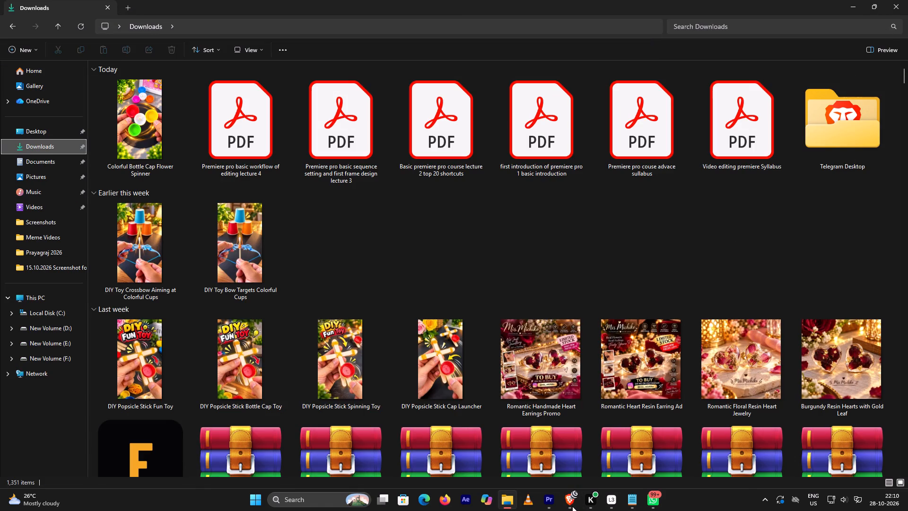
{"action": "left_click", "coordinate": [558, 504]}
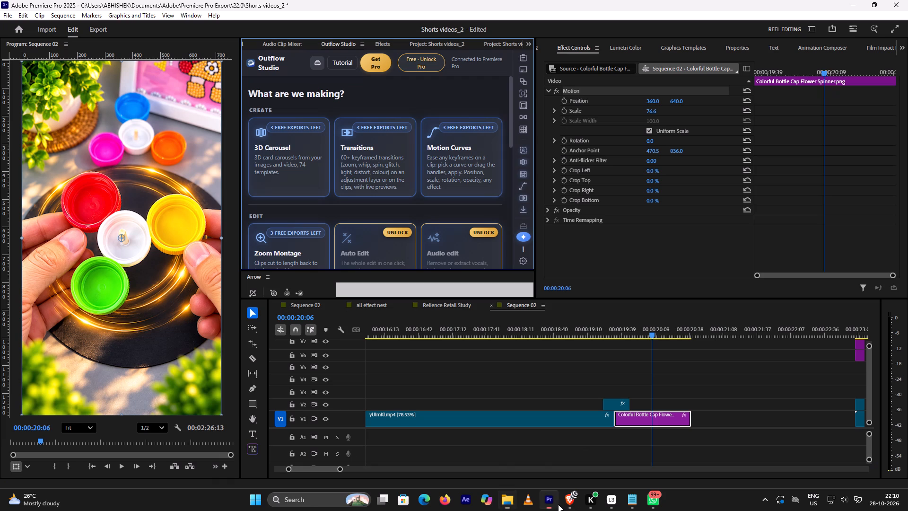
{"action": "left_click", "coordinate": [599, 331]}
{"action": "key", "text": "space"}
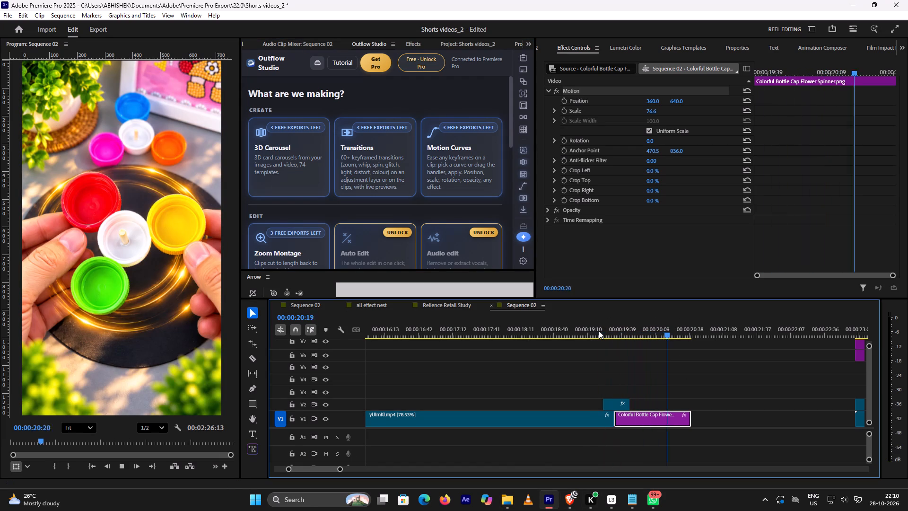
{"action": "left_click", "coordinate": [599, 331]}
{"action": "key", "text": "space"}
{"action": "key", "text": "space"}
{"action": "left_click", "coordinate": [601, 332]}
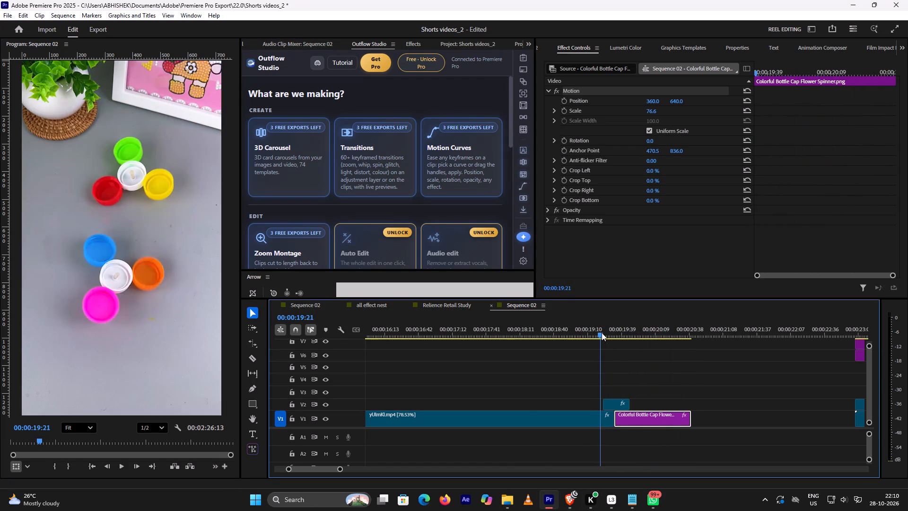
{"action": "key", "text": "space"}
{"action": "key", "text": "space"}
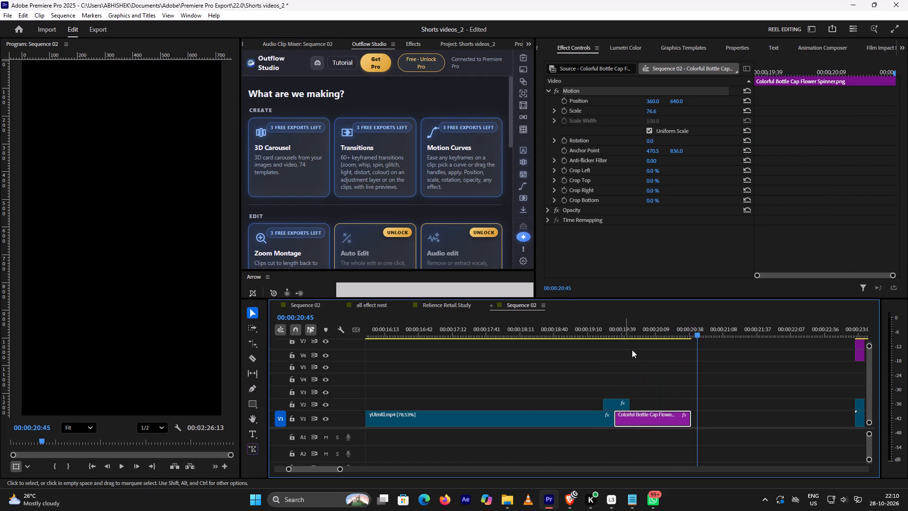
Trim the end of the thumbnail image clip on V1 to 00:00:19:49, just past the light swipe clip.
{"action": "left_click_drag", "start_coordinate": [697, 335], "coordinate": [677, 336]}
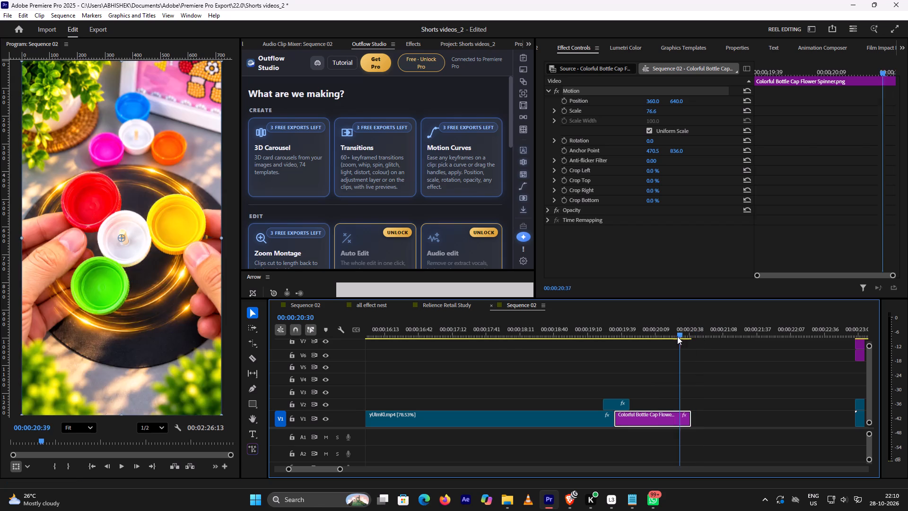
{"action": "left_click_drag", "start_coordinate": [677, 336], "coordinate": [624, 339]}
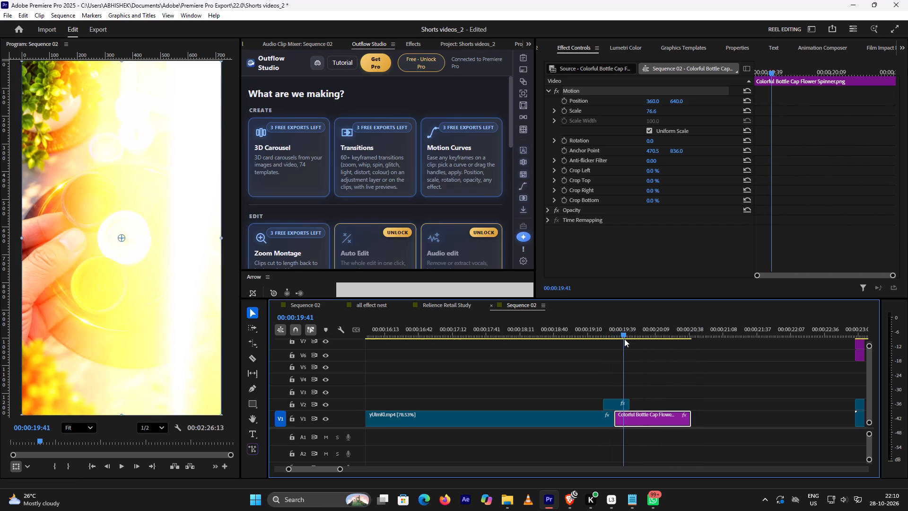
{"action": "left_click_drag", "start_coordinate": [624, 339], "coordinate": [632, 339]}
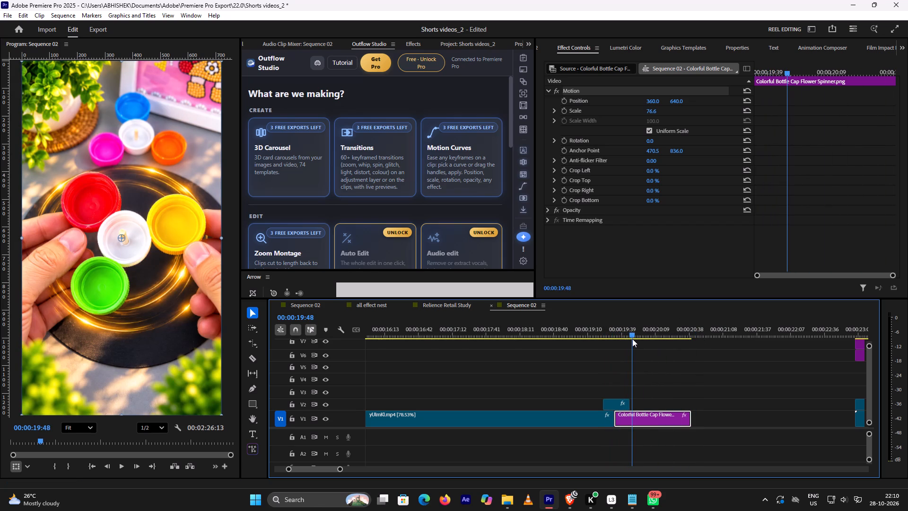
{"action": "left_click_drag", "start_coordinate": [632, 339], "coordinate": [633, 340]}
{"action": "left_click_drag", "start_coordinate": [692, 420], "coordinate": [654, 420]}
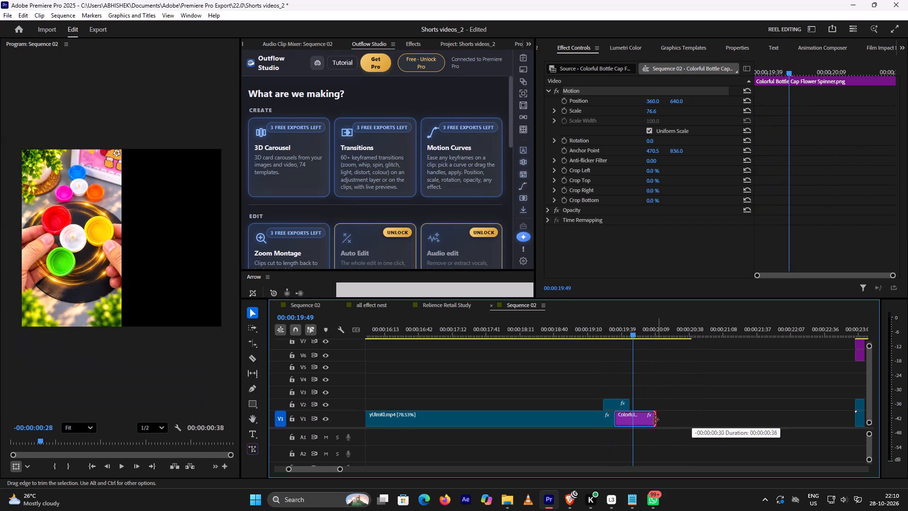
{"action": "left_click_drag", "start_coordinate": [654, 420], "coordinate": [636, 426]}
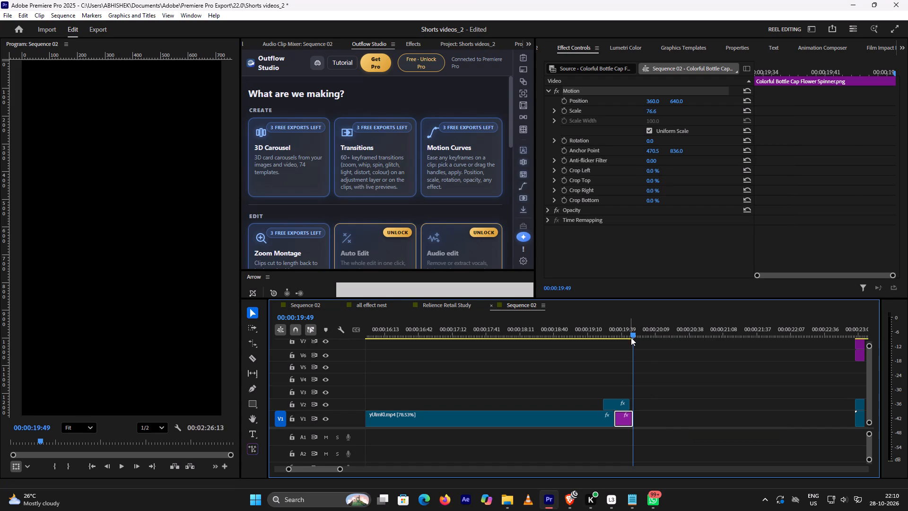
{"action": "left_click_drag", "start_coordinate": [629, 336], "coordinate": [629, 341]}
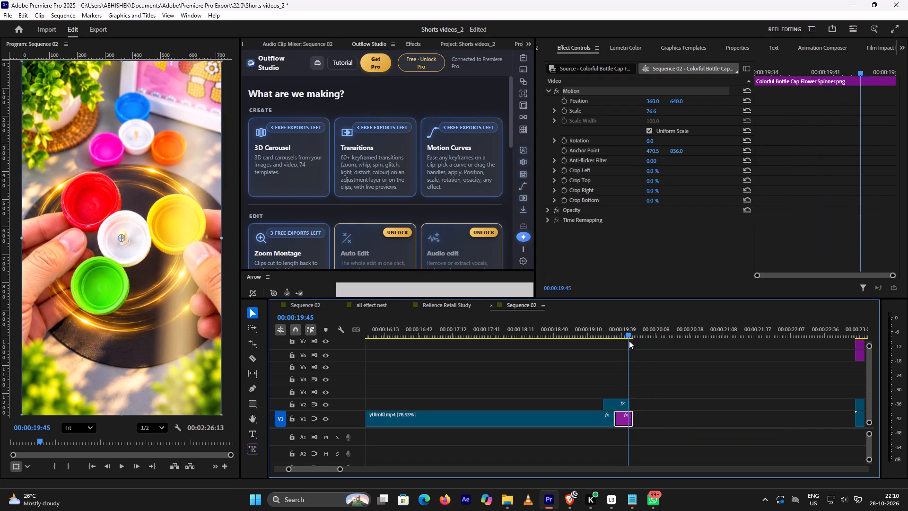
{"action": "left_click_drag", "start_coordinate": [629, 341], "coordinate": [633, 341]}
Scrub through the short and play its opening seconds to review the edit.
{"action": "scroll", "coordinate": [635, 343], "scroll_direction": "down", "scroll_amount": 14, "text": "alt"}
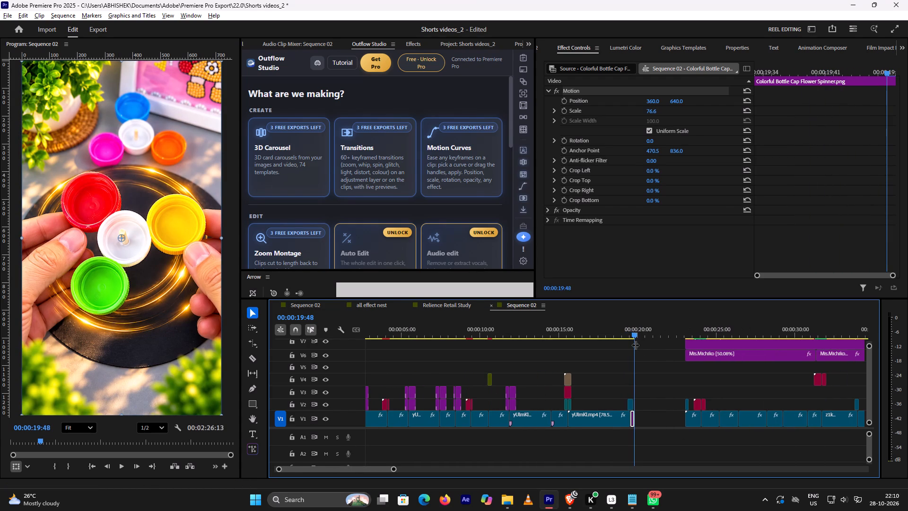
{"action": "left_click_drag", "start_coordinate": [636, 335], "coordinate": [357, 310]}
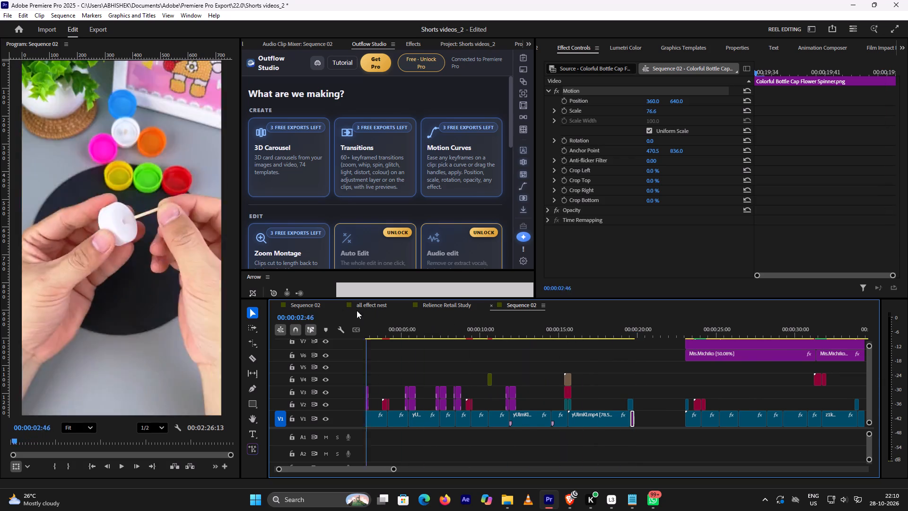
{"action": "left_click_drag", "start_coordinate": [357, 310], "coordinate": [508, 346]}
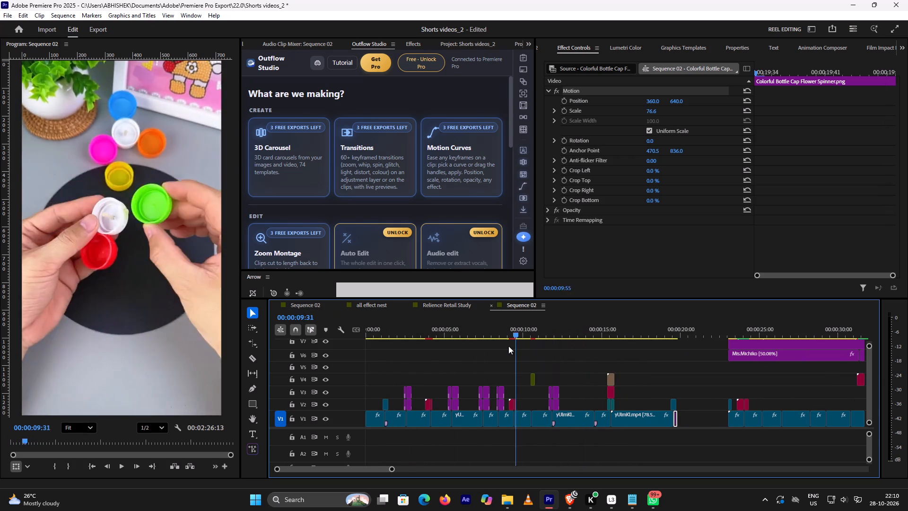
{"action": "left_click_drag", "start_coordinate": [508, 346], "coordinate": [337, 314]}
{"action": "key", "text": "space"}
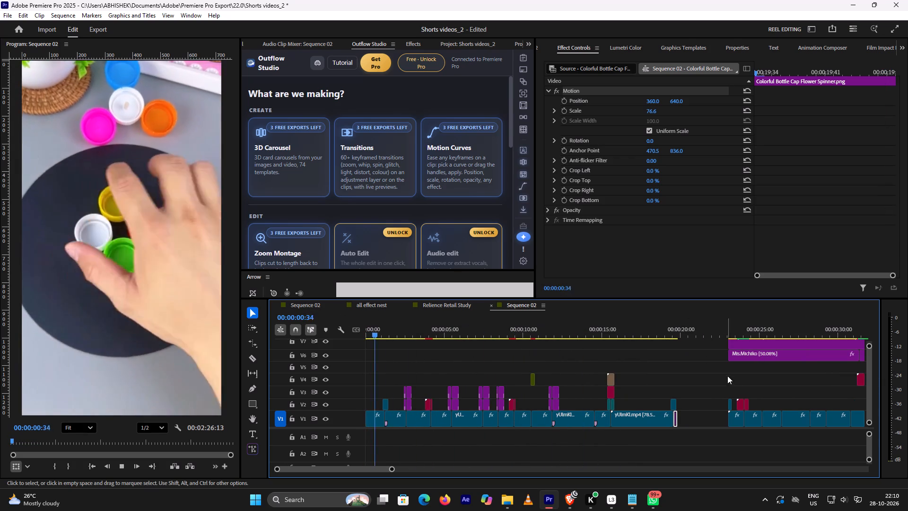
{"action": "key", "text": "space"}
Move the Mis.Michiko watermark clips on V6 and the adjustment layer on V7 back to the start of the sequence.
{"action": "scroll", "coordinate": [725, 367], "scroll_direction": "down", "scroll_amount": 6, "text": "alt"}
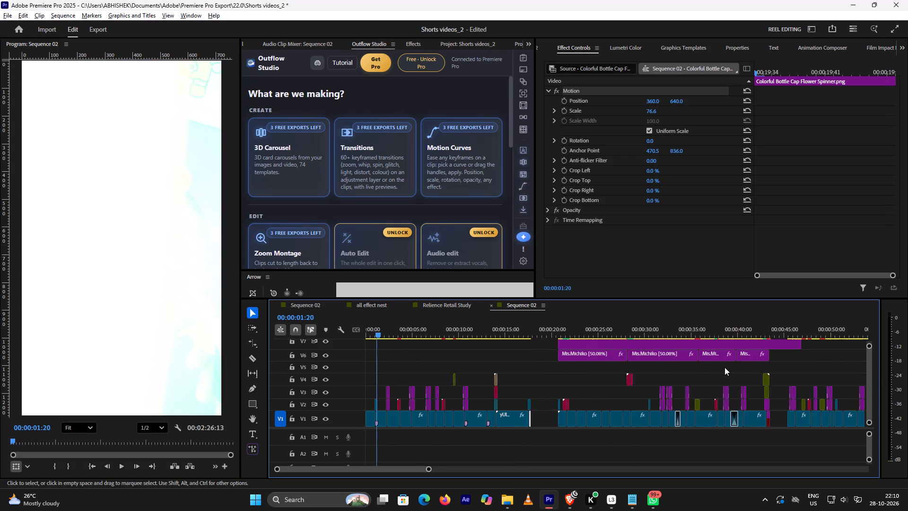
{"action": "scroll", "coordinate": [725, 367], "scroll_direction": "down", "scroll_amount": 1, "text": "alt"}
{"action": "left_click_drag", "start_coordinate": [752, 361], "coordinate": [539, 324]}
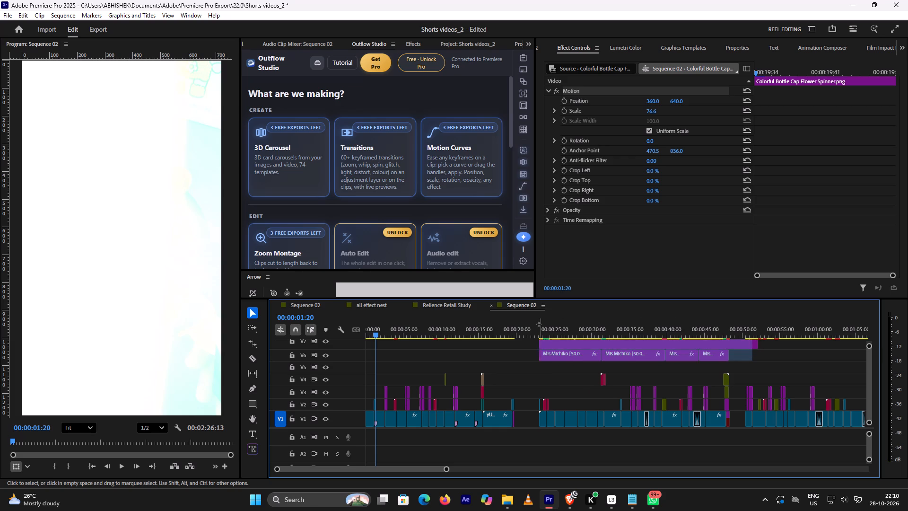
{"action": "left_click_drag", "start_coordinate": [539, 324], "coordinate": [537, 323]}
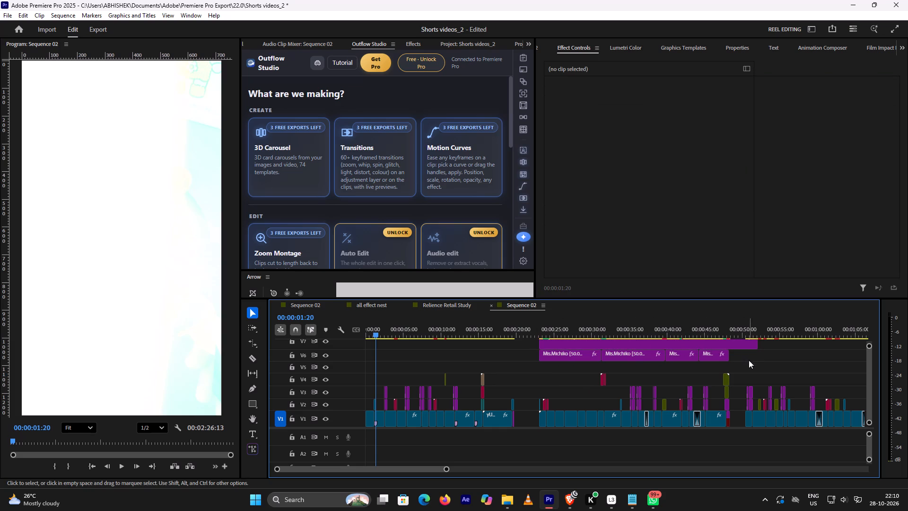
Move the Mis.Michiko watermark clips on V6 and the adjustment layer on V7 to the start of the sequence.
{"action": "left_click_drag", "start_coordinate": [748, 360], "coordinate": [576, 344]}
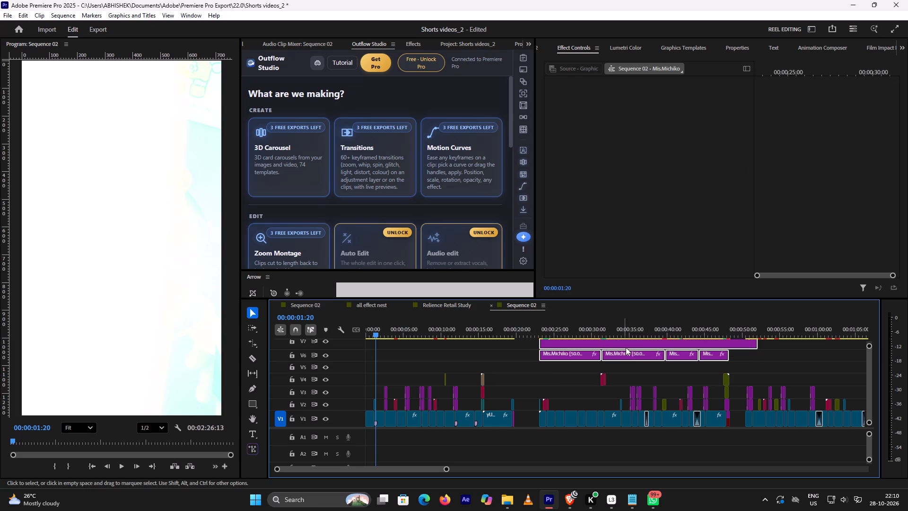
{"action": "left_click_drag", "start_coordinate": [638, 342], "coordinate": [423, 348]}
Play the first three seconds of the sequence to check the repositioned watermark and adjustment layer.
{"action": "scroll", "coordinate": [502, 348], "scroll_direction": "up", "scroll_amount": 4}
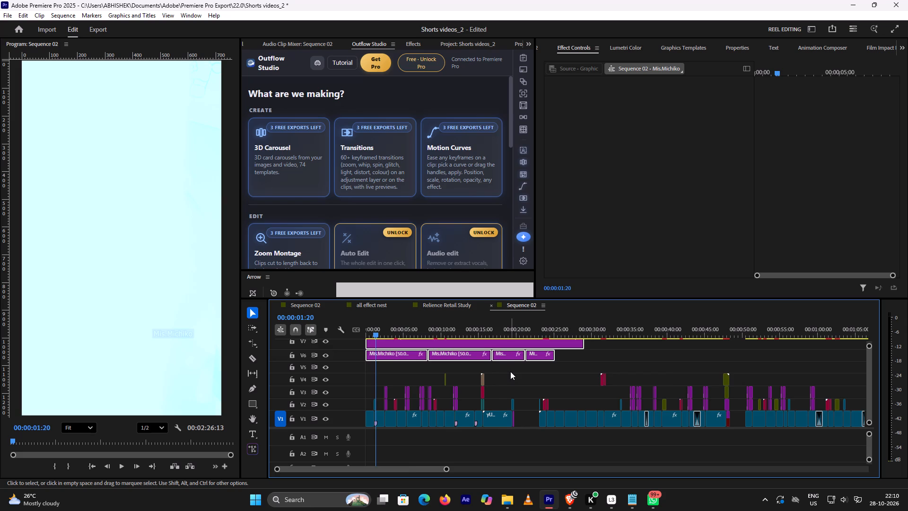
{"action": "scroll", "coordinate": [511, 371], "scroll_direction": "up", "scroll_amount": 5, "text": "alt"}
{"action": "scroll", "coordinate": [511, 371], "scroll_direction": "up", "scroll_amount": 16}
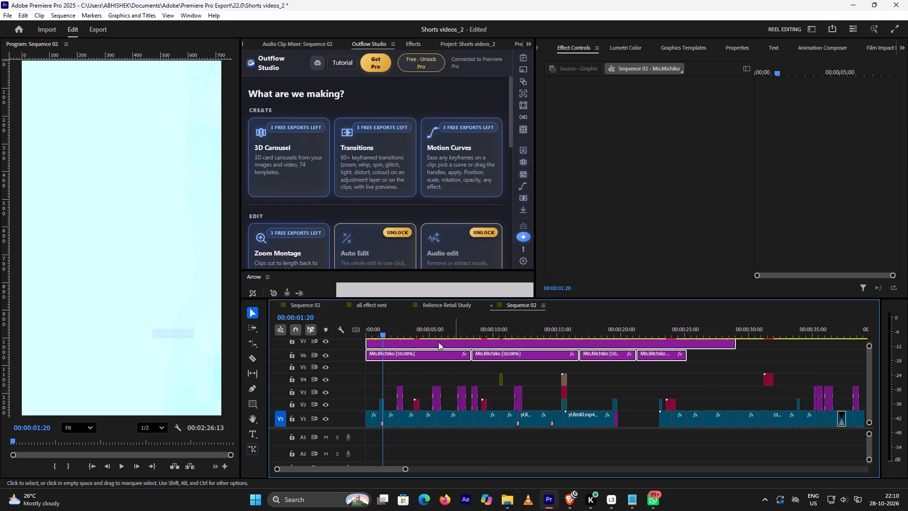
{"action": "left_click_drag", "start_coordinate": [381, 335], "coordinate": [330, 324]}
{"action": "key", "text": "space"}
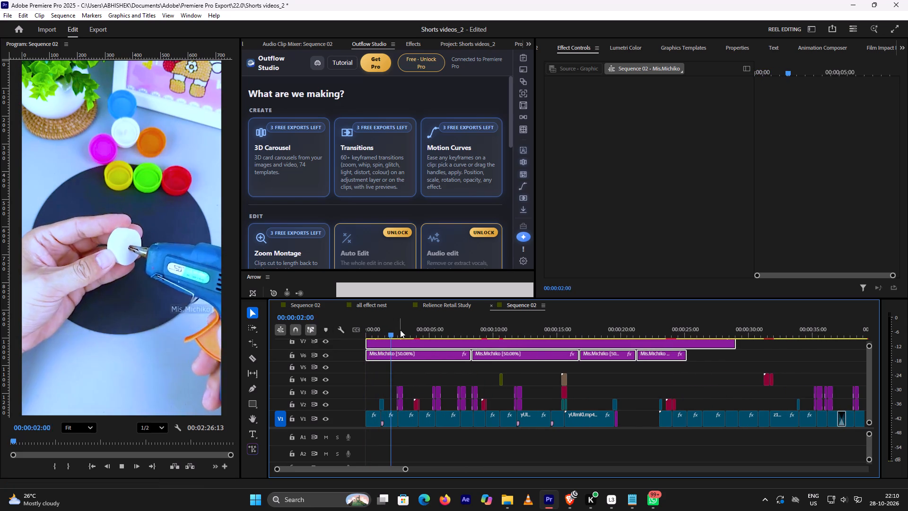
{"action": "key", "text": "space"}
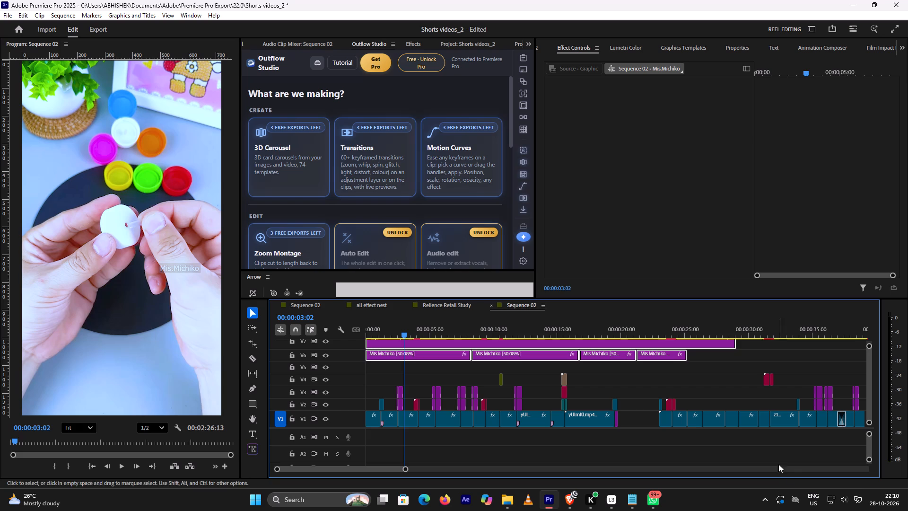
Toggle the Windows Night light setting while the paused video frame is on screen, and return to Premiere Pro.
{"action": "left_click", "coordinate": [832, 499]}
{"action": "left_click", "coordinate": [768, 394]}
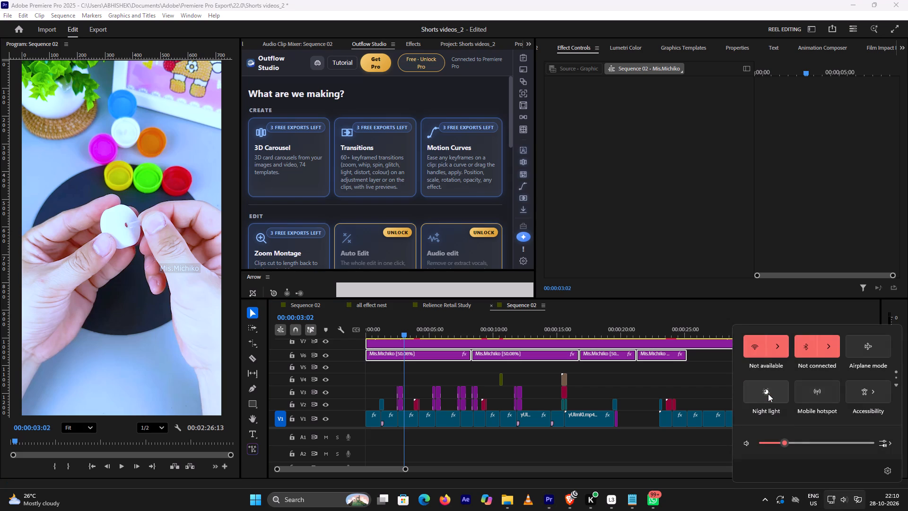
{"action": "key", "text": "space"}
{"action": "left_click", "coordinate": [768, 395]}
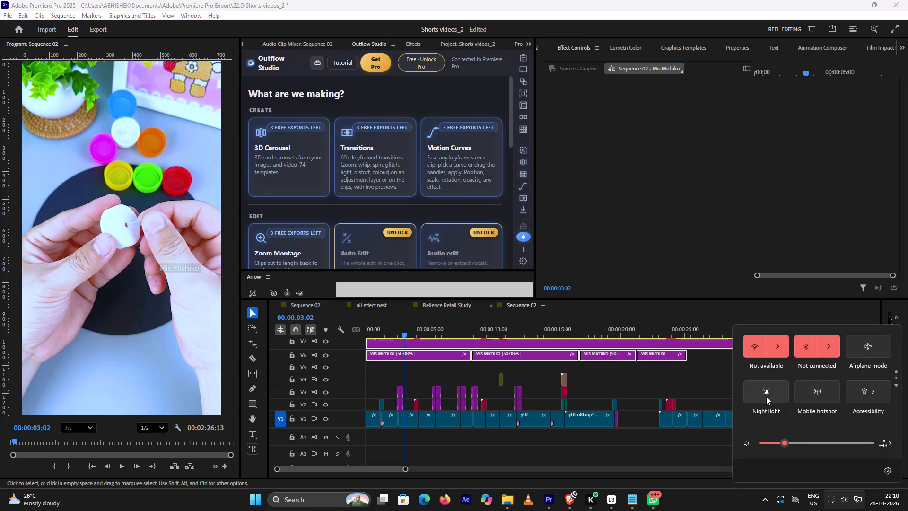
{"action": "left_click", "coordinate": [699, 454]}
Continue playing the short from about 3 seconds to about 11 seconds to review the watermark and effects.
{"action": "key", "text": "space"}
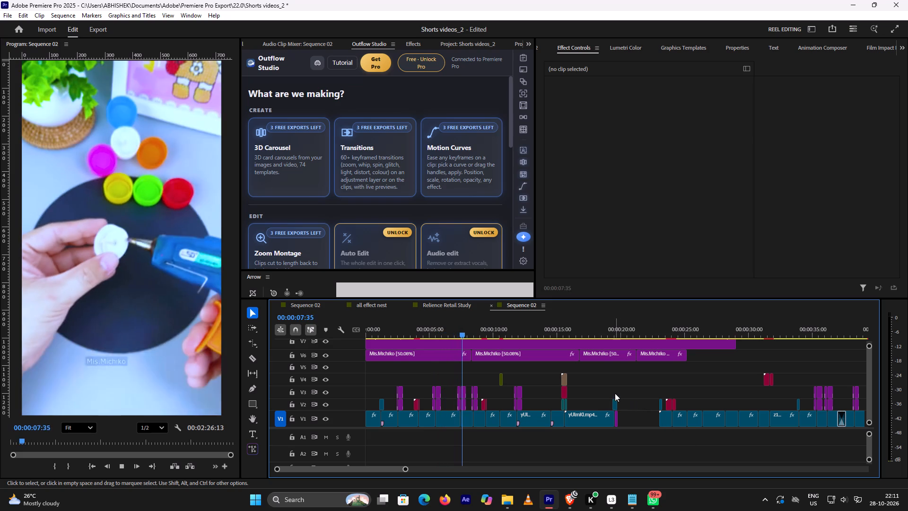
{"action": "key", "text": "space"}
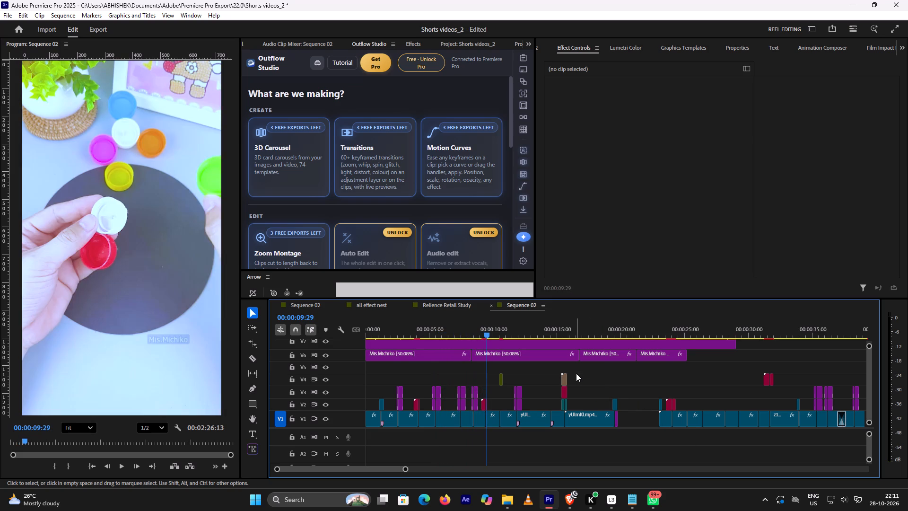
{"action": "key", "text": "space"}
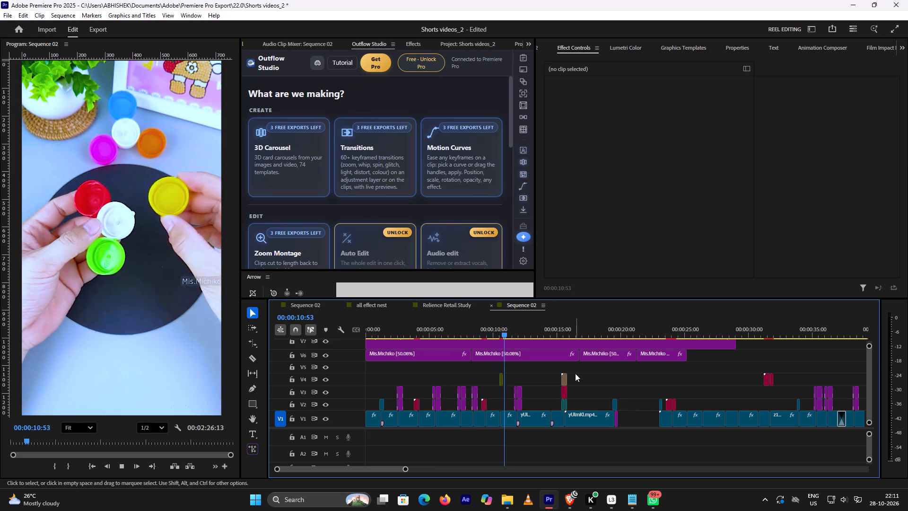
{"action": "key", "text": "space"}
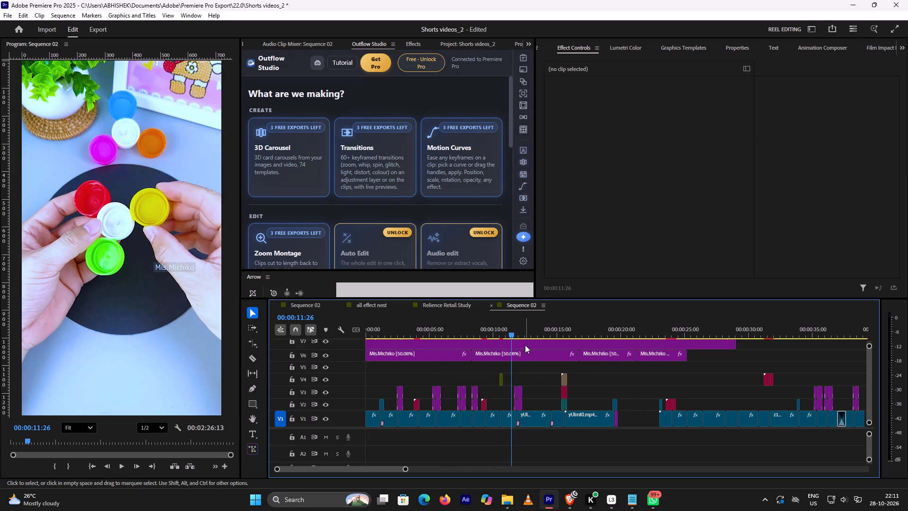
Set the V7 adjustment layer's Lumetri Color saturation to 116.9 and temperature to -54.3, playing the short between the two adjustments.
{"action": "left_click", "coordinate": [525, 345]}
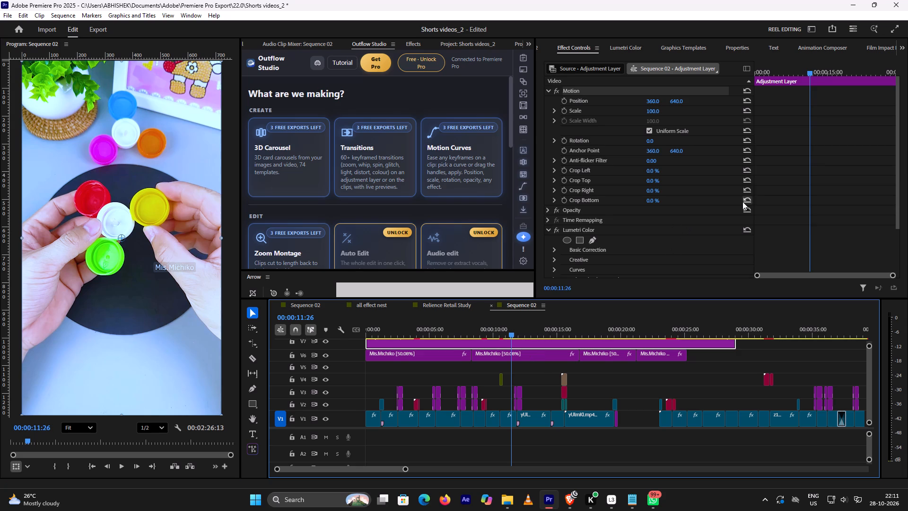
{"action": "left_click", "coordinate": [624, 50]}
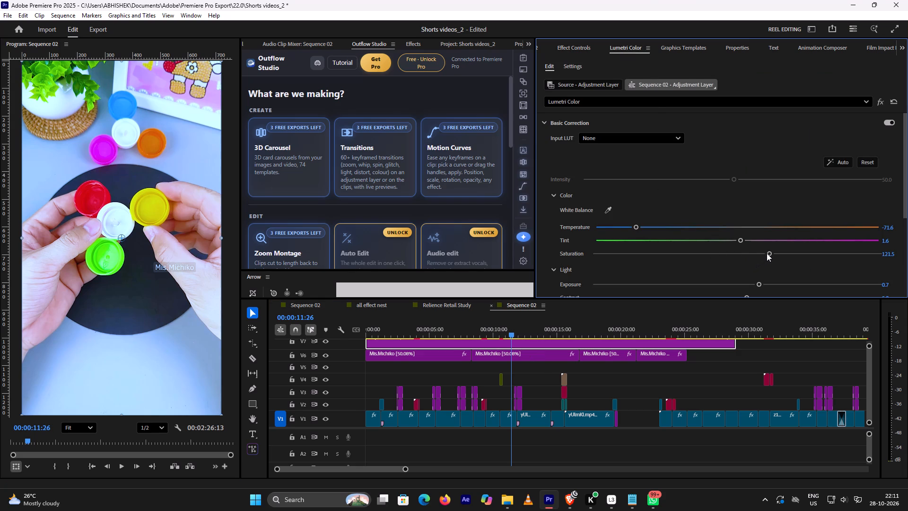
{"action": "left_click_drag", "start_coordinate": [768, 253], "coordinate": [761, 255]}
{"action": "left_click_drag", "start_coordinate": [761, 255], "coordinate": [760, 256]}
{"action": "key", "text": "space"}
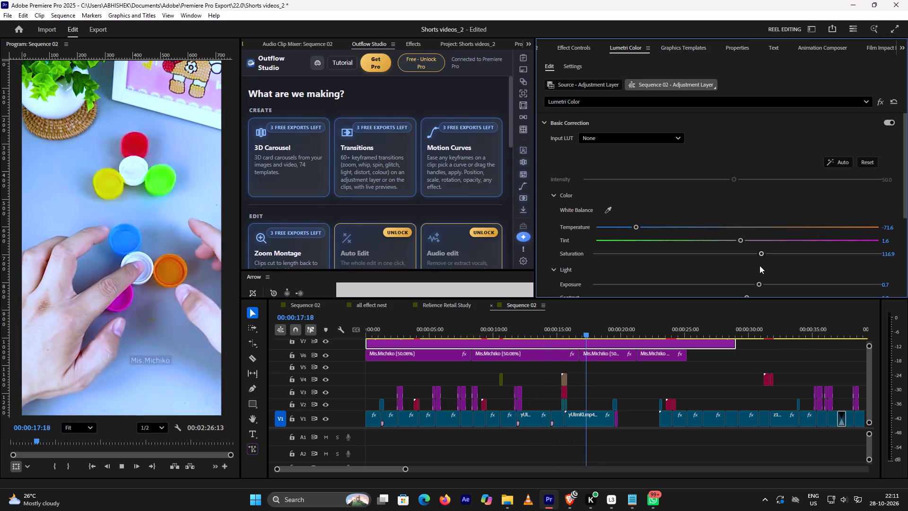
{"action": "key", "text": "space"}
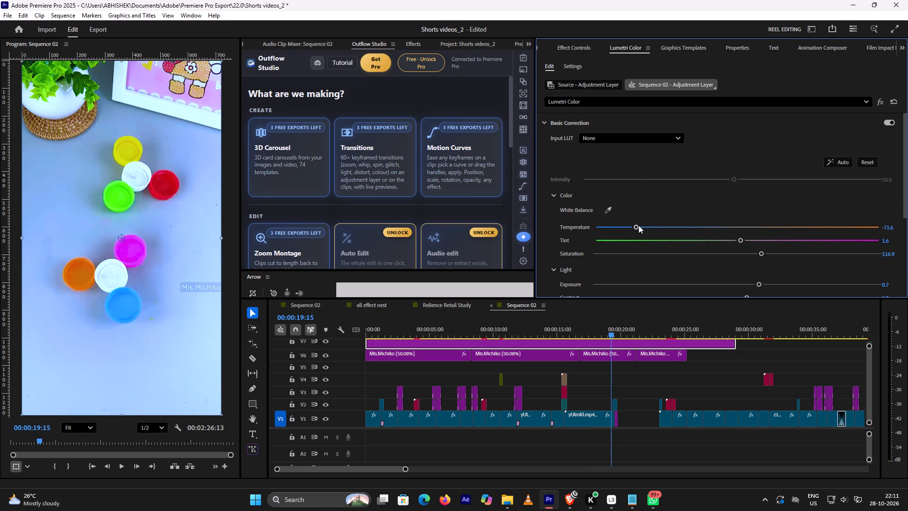
{"action": "left_click_drag", "start_coordinate": [638, 225], "coordinate": [652, 226]}
{"action": "left_click_drag", "start_coordinate": [652, 226], "coordinate": [660, 229]}
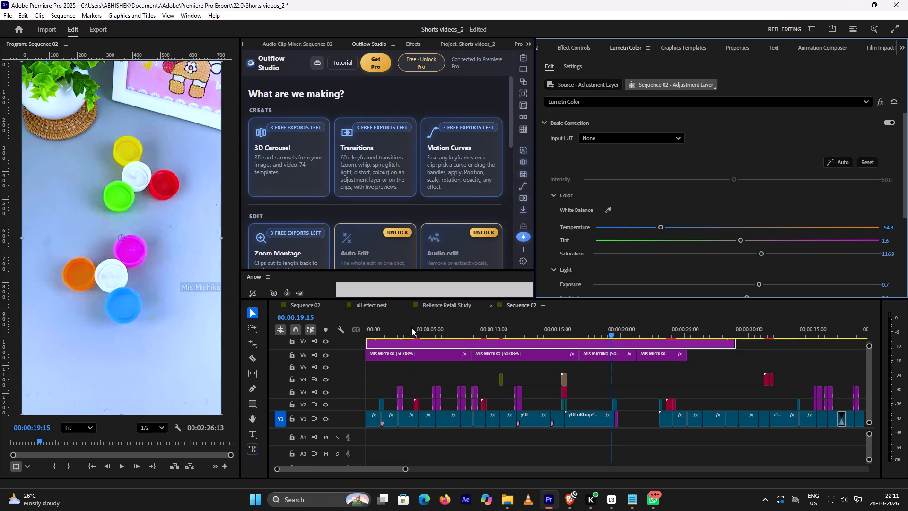
Play the short from about 3 seconds through to the closing thumbnail to check the colour correction.
{"action": "left_click", "coordinate": [411, 327]}
{"action": "key", "text": "space"}
{"action": "key", "text": "space"}
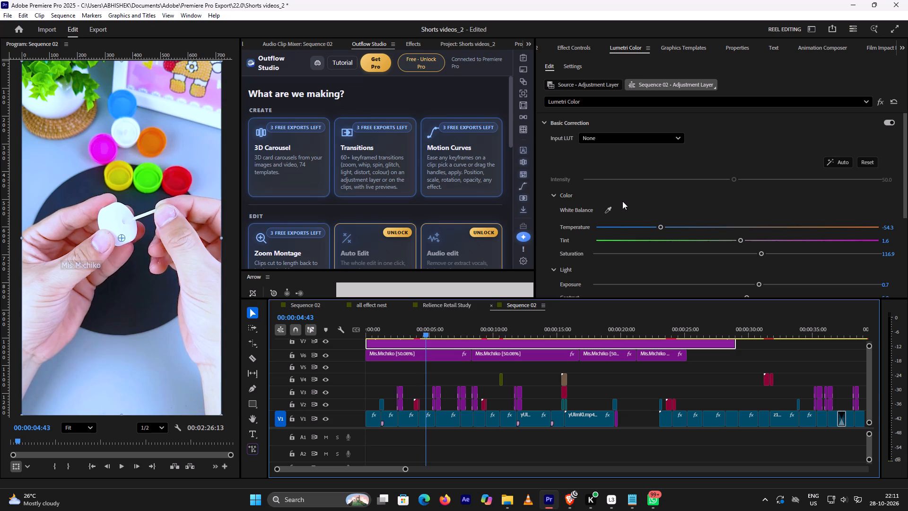
{"action": "key", "text": "space"}
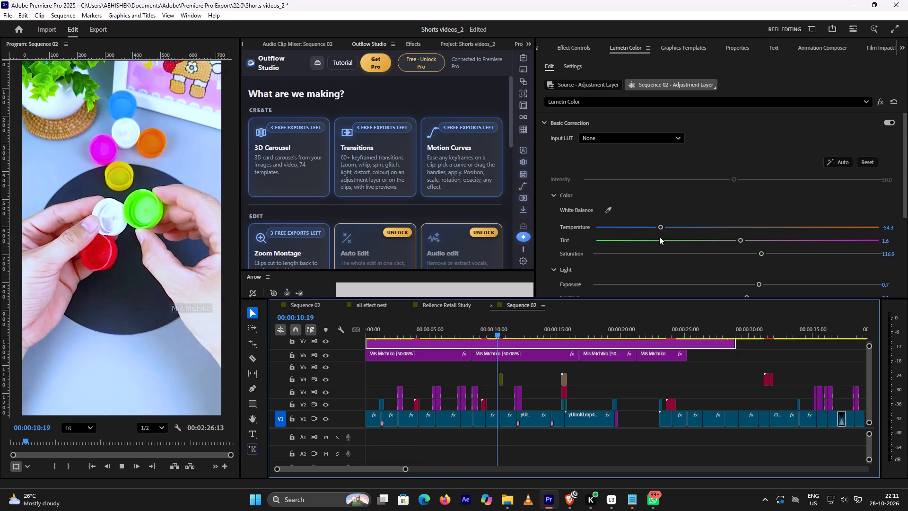
{"action": "key", "text": "space"}
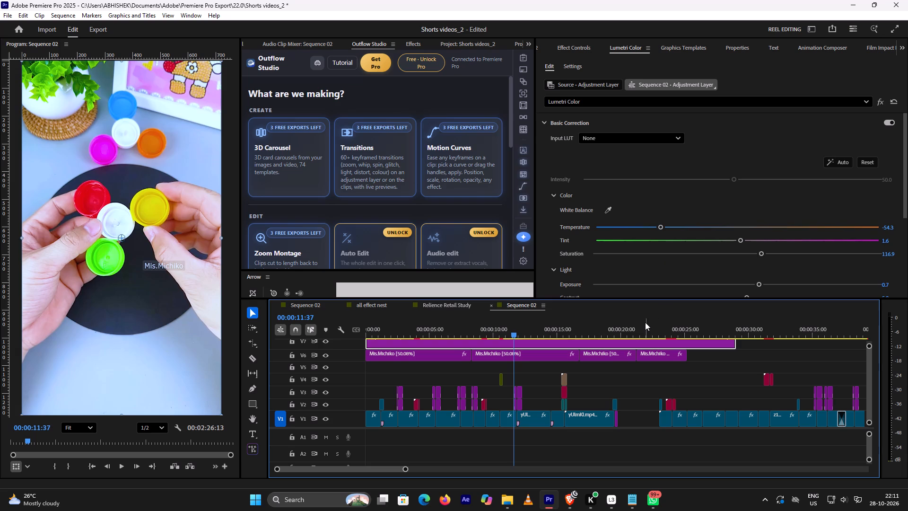
{"action": "key", "text": "space"}
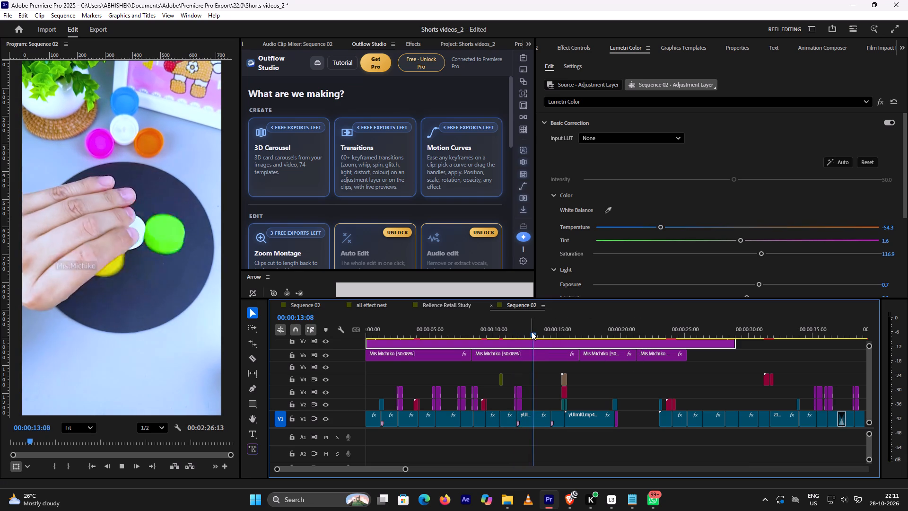
{"action": "key", "text": "space"}
{"action": "key", "text": "space"}
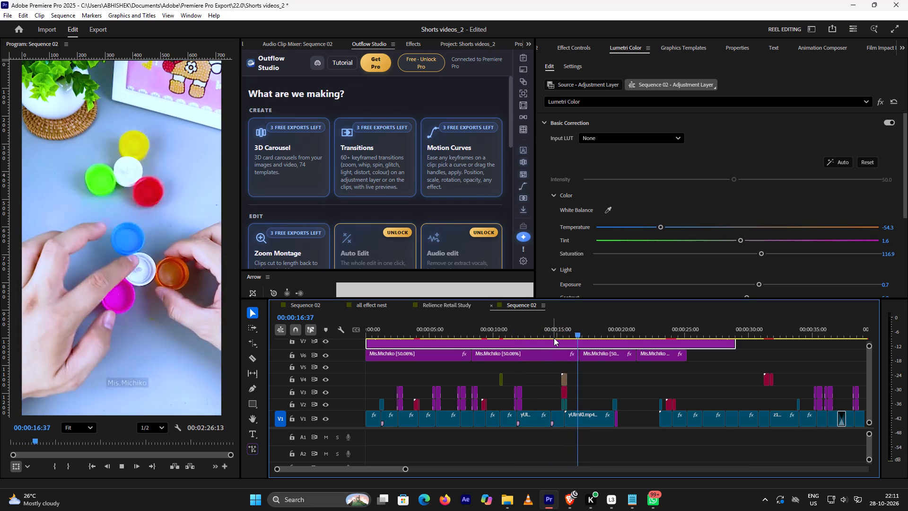
{"action": "key", "text": "space"}
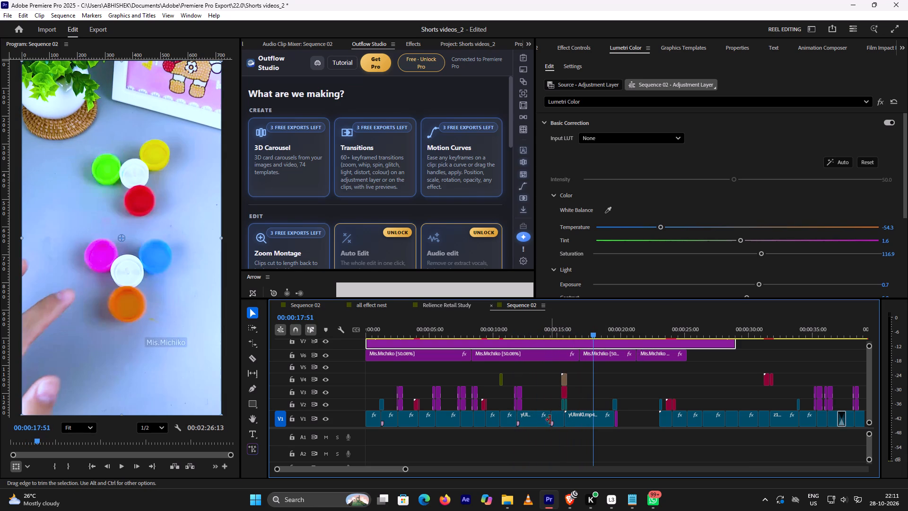
{"action": "key", "text": "space"}
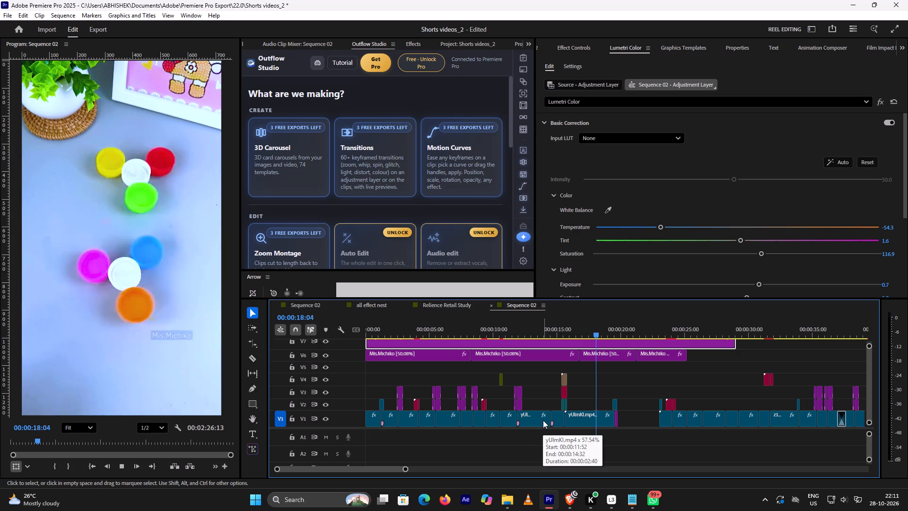
{"action": "key", "text": "space"}
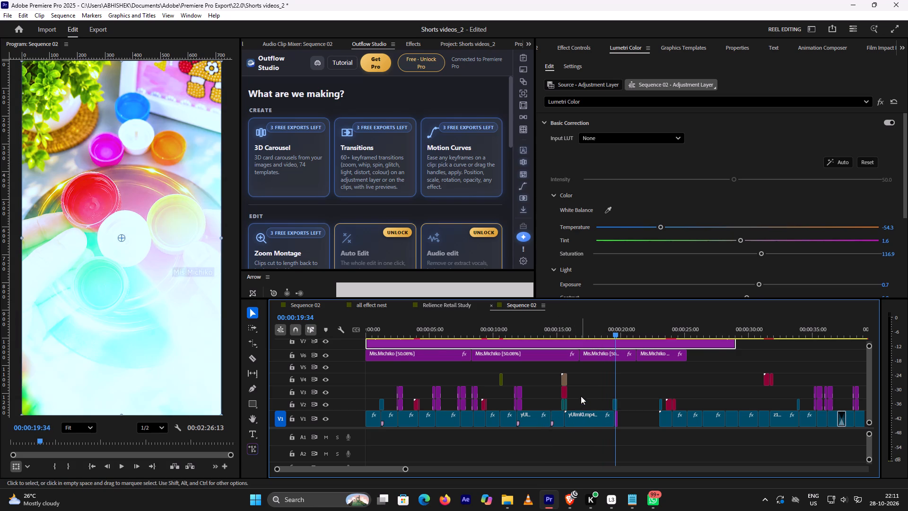
{"action": "scroll", "coordinate": [583, 392], "scroll_direction": "up", "scroll_amount": 10, "text": "alt"}
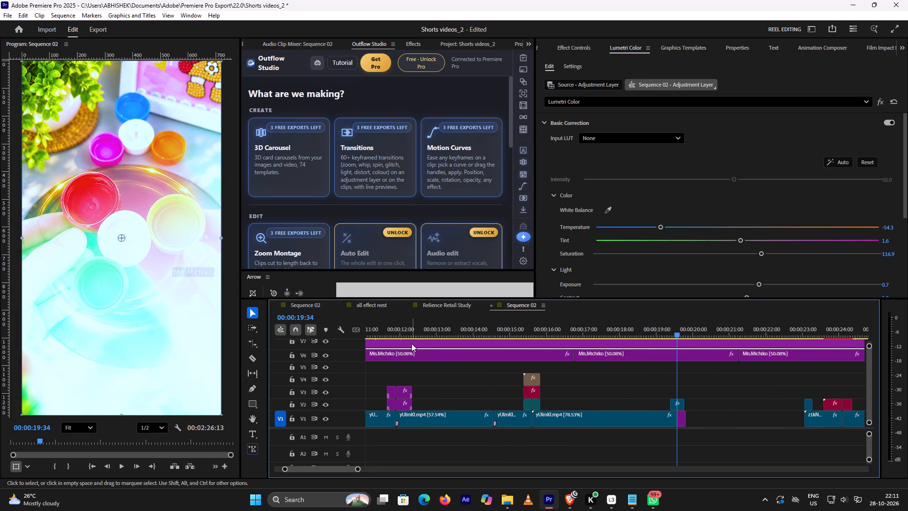
Play from about 12 to 14 seconds and rate-stretch the yUlmKl.mp4 clip starting at 00:00:11:52 on V1 shorter, to 83.41% speed.
{"action": "left_click", "coordinate": [417, 328]}
{"action": "key", "text": "space"}
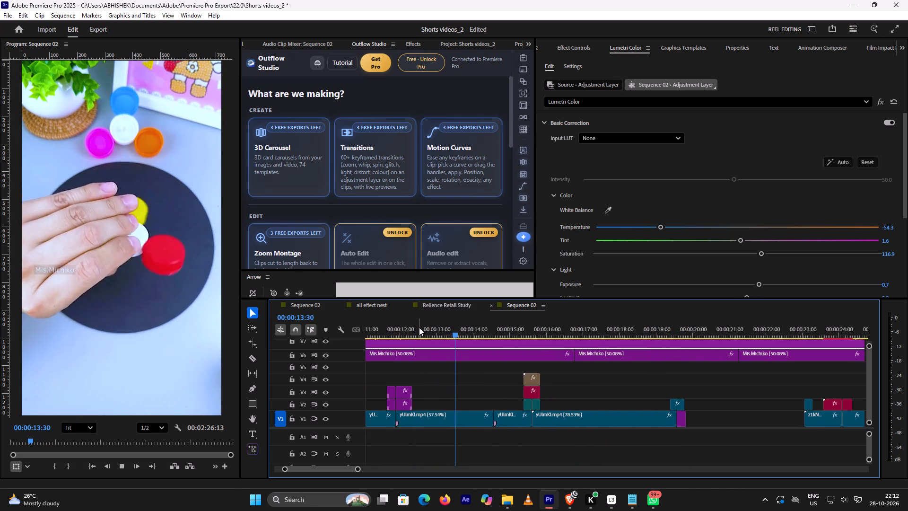
{"action": "key", "text": "space"}
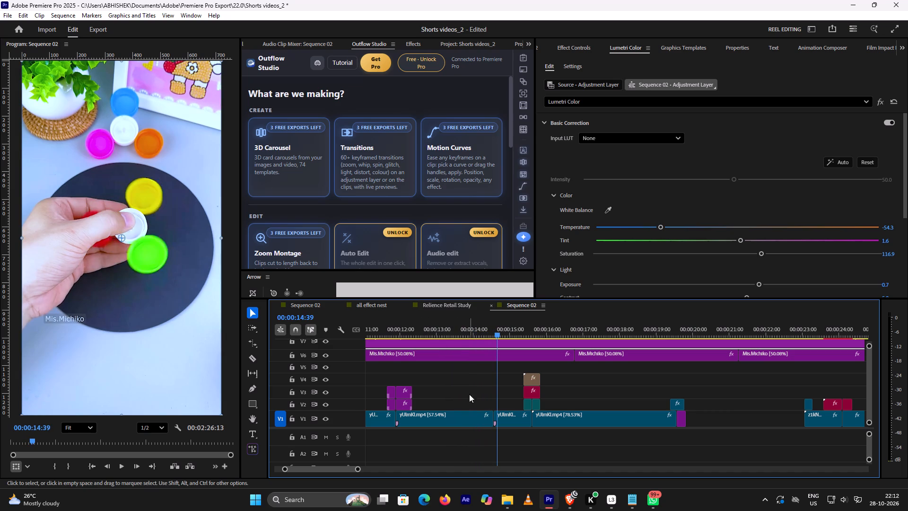
{"action": "left_click", "coordinate": [476, 414]}
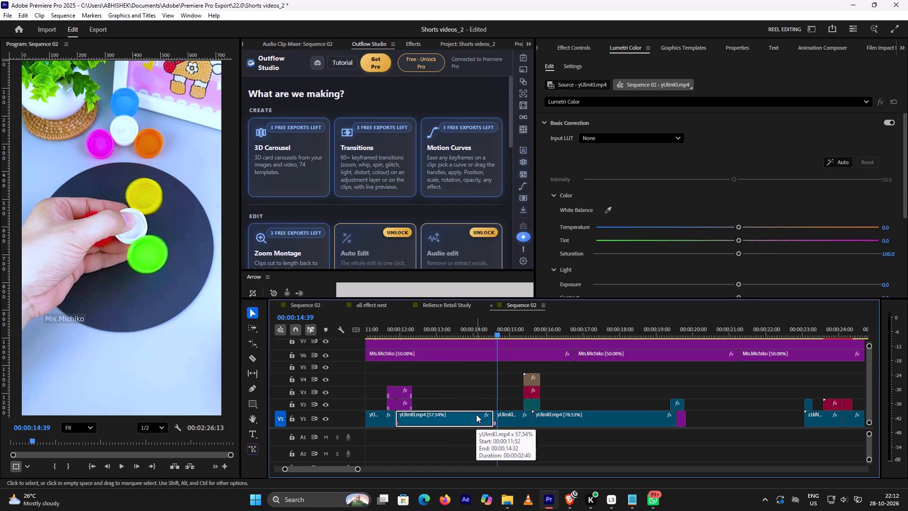
{"action": "key", "text": "f"}
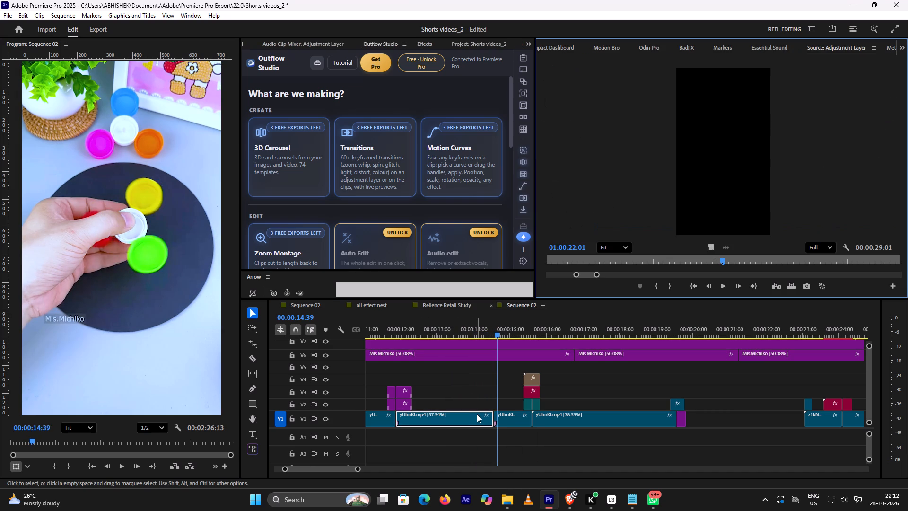
{"action": "left_click", "coordinate": [483, 413]}
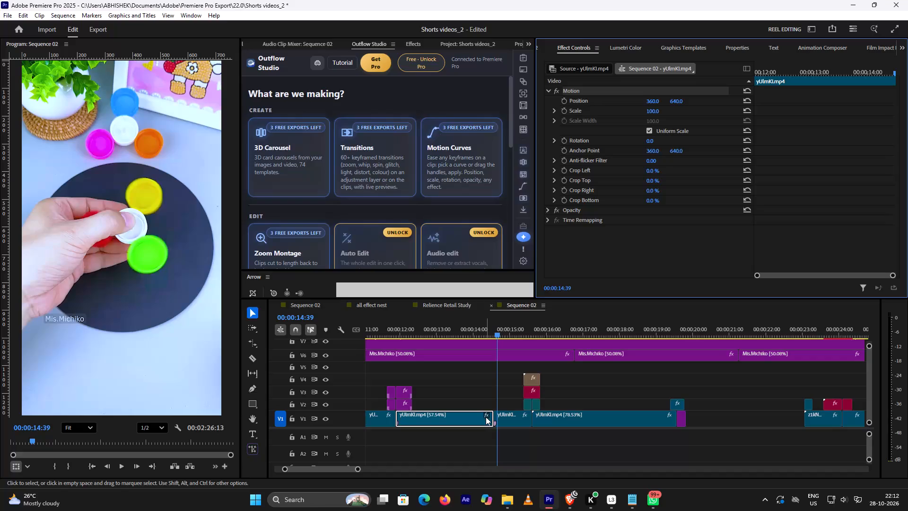
{"action": "key", "text": "r"}
{"action": "left_click_drag", "start_coordinate": [491, 420], "coordinate": [466, 416]}
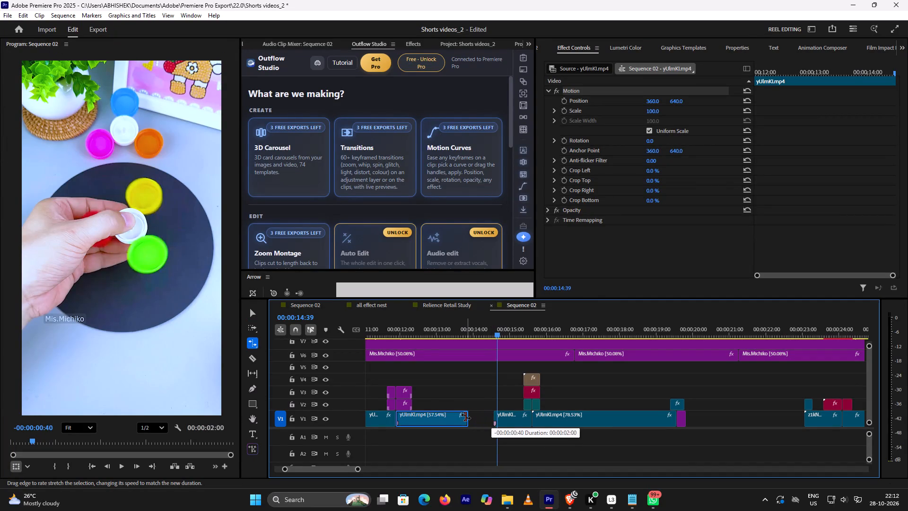
{"action": "left_click_drag", "start_coordinate": [466, 416], "coordinate": [461, 416]}
Rate-stretch the start of the following short yUlmKl.mp4 clip on V1 slightly later to speed it up.
{"action": "left_click", "coordinate": [500, 423]}
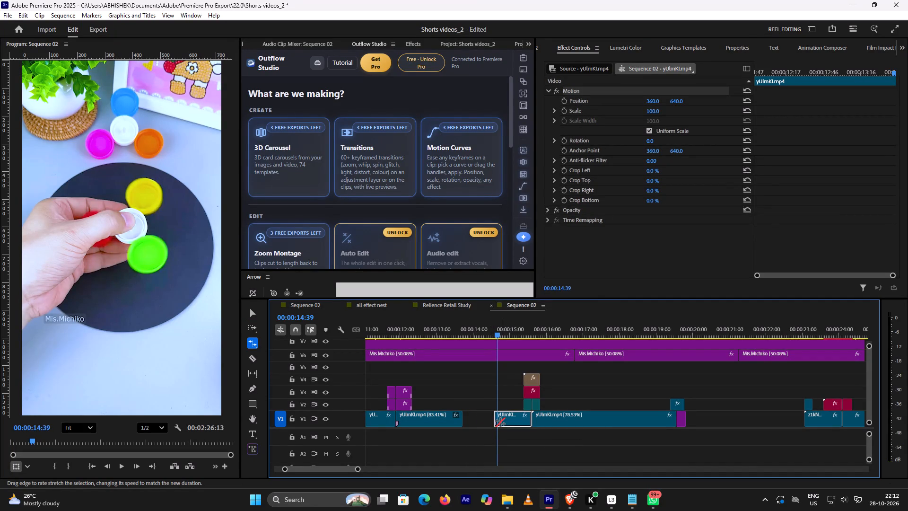
{"action": "left_click_drag", "start_coordinate": [495, 420], "coordinate": [503, 422]}
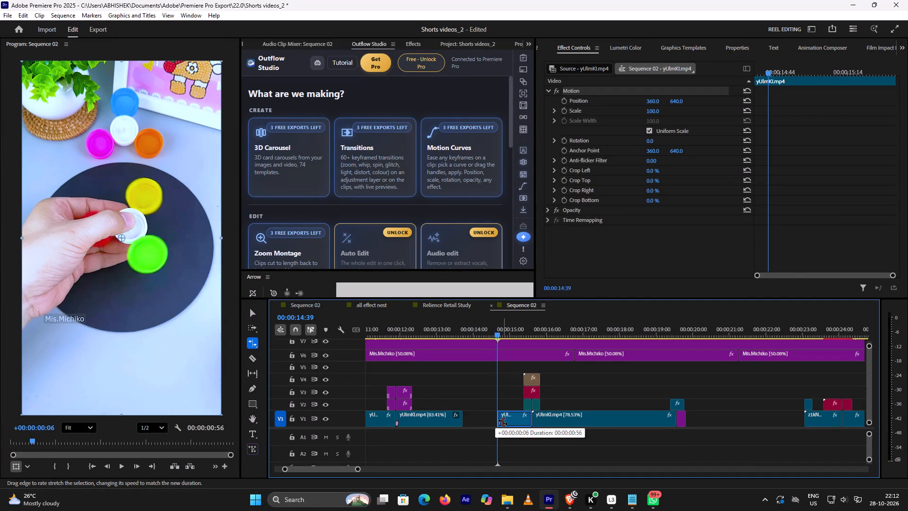
{"action": "left_click_drag", "start_coordinate": [503, 422], "coordinate": [503, 423]}
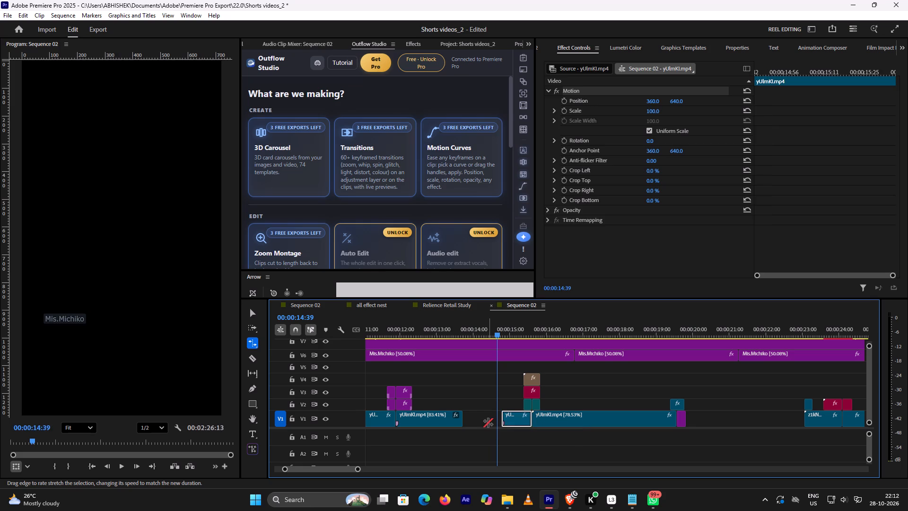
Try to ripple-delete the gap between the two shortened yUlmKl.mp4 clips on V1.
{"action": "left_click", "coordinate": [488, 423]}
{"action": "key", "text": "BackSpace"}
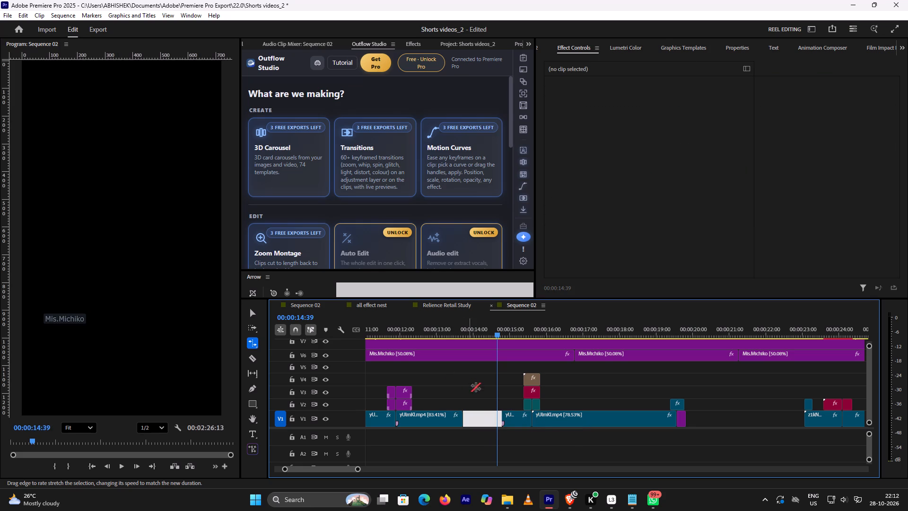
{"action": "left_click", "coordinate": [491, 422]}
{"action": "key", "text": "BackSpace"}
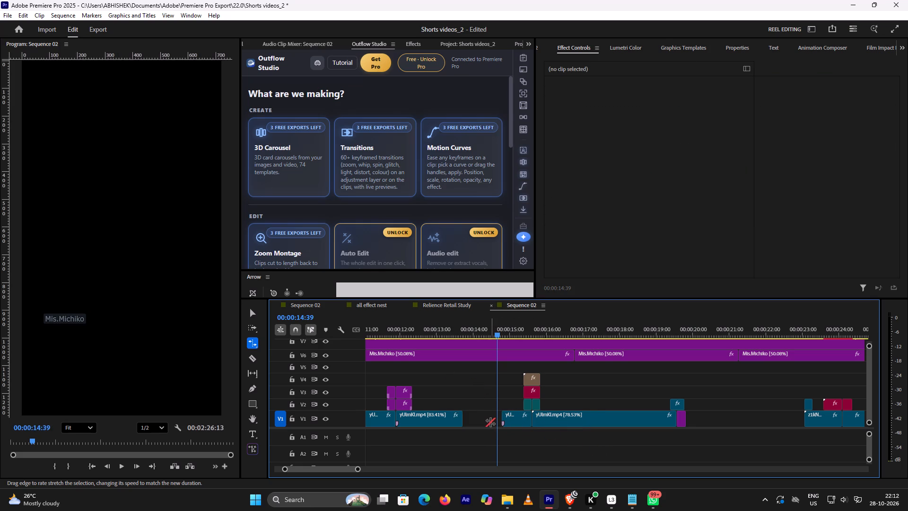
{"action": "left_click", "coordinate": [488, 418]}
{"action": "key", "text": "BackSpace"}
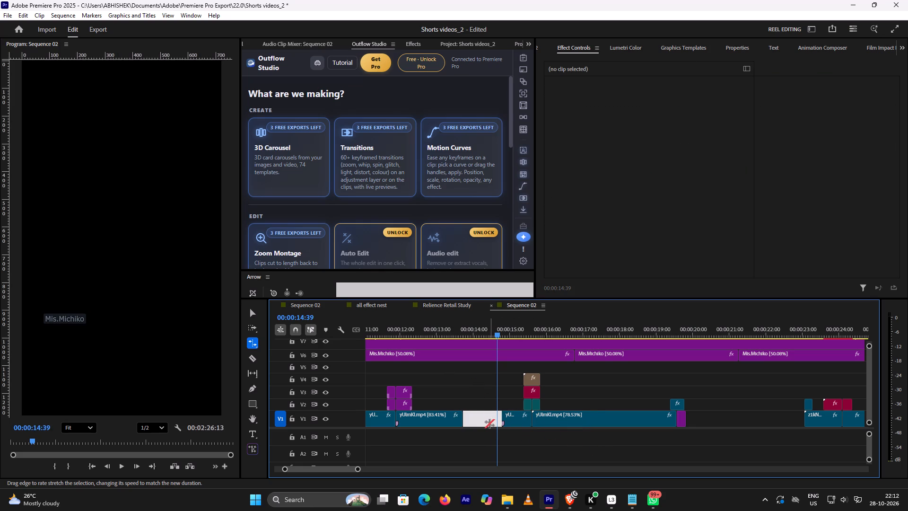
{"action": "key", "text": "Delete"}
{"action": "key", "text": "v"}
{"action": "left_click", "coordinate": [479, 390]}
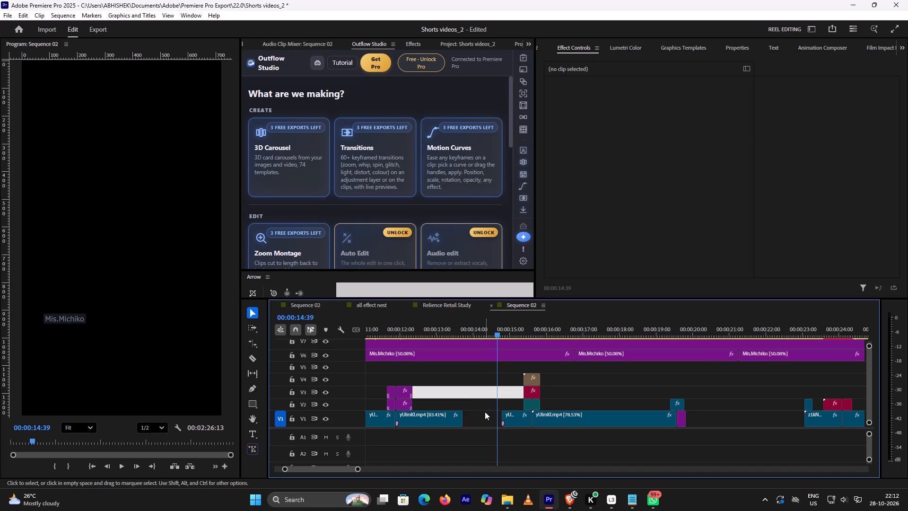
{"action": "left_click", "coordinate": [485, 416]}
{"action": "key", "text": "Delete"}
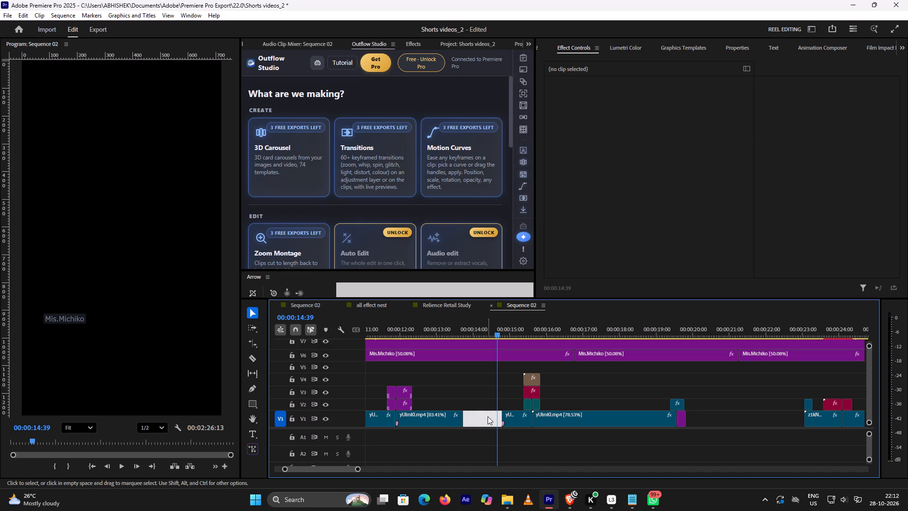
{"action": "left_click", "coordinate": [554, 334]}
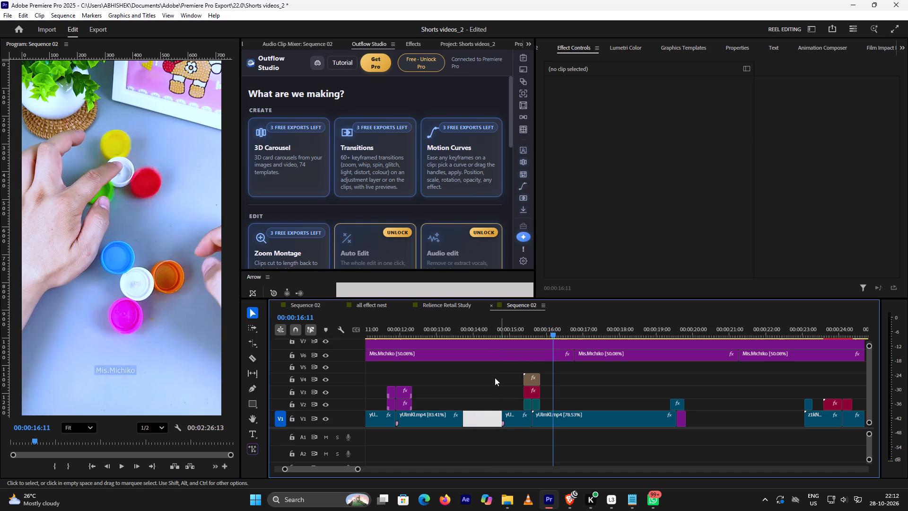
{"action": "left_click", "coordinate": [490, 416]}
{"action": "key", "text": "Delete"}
Lock tracks V6 and V7 and ripple-delete the V1 gap between the two shortened clips at about 14 seconds.
{"action": "left_click", "coordinate": [490, 416]}
{"action": "key", "text": "Delete"}
{"action": "key", "text": "Delete"}
{"action": "key", "text": "Delete"}
{"action": "scroll", "coordinate": [484, 390], "scroll_direction": "down", "scroll_amount": 6, "text": "alt"}
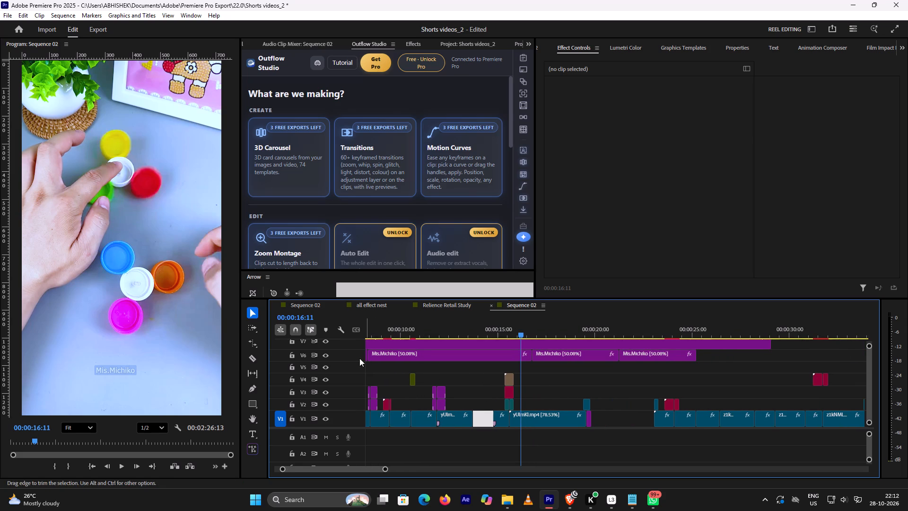
{"action": "left_click", "coordinate": [289, 355]}
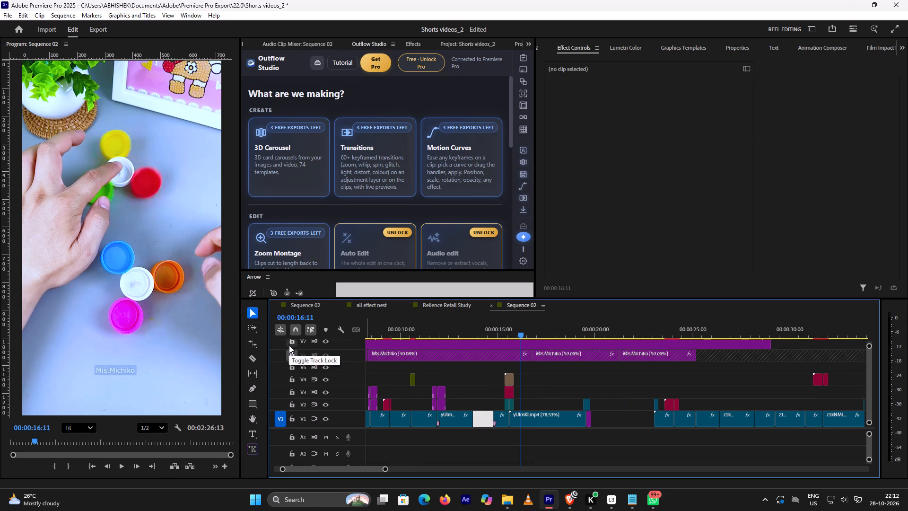
{"action": "left_click", "coordinate": [289, 342]}
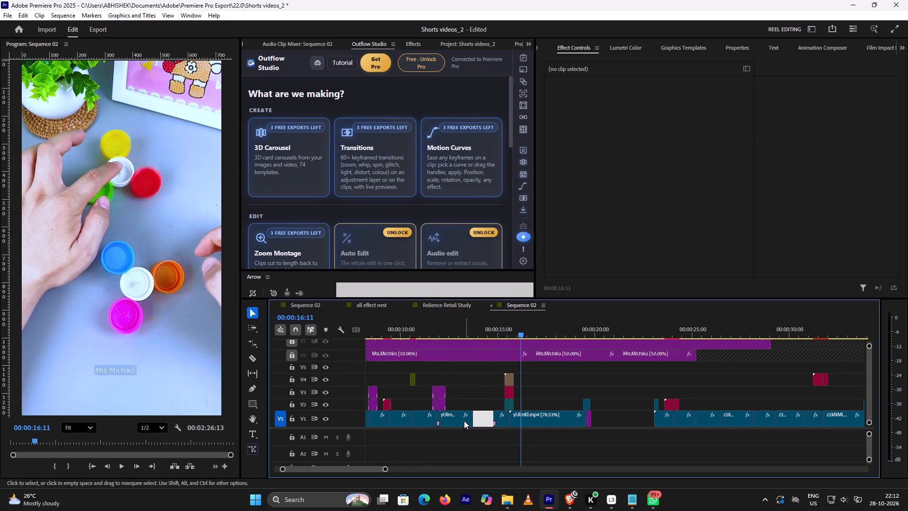
{"action": "key", "text": "Delete"}
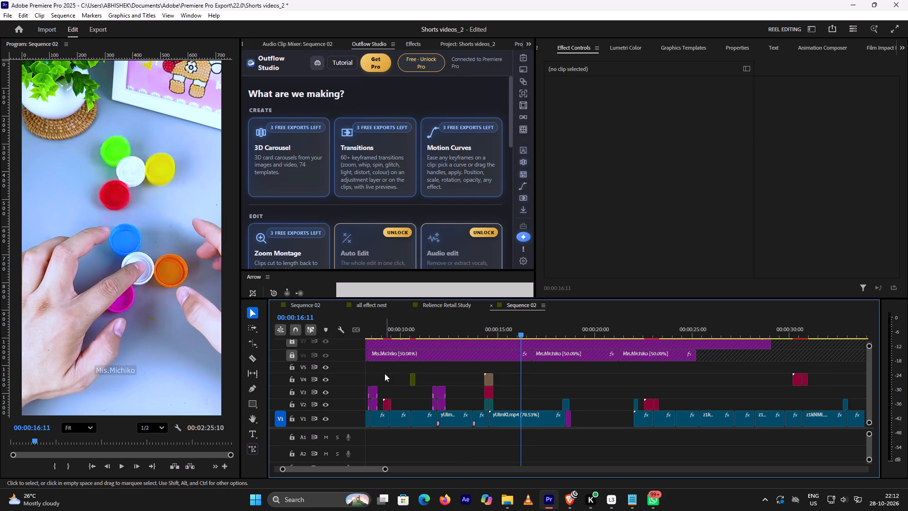
Play the short from about 11 seconds past the closing thumbnail, and park the playhead on the thumbnail's last frame, 00:00:18:45.
{"action": "left_click_drag", "start_coordinate": [519, 335], "coordinate": [512, 335]}
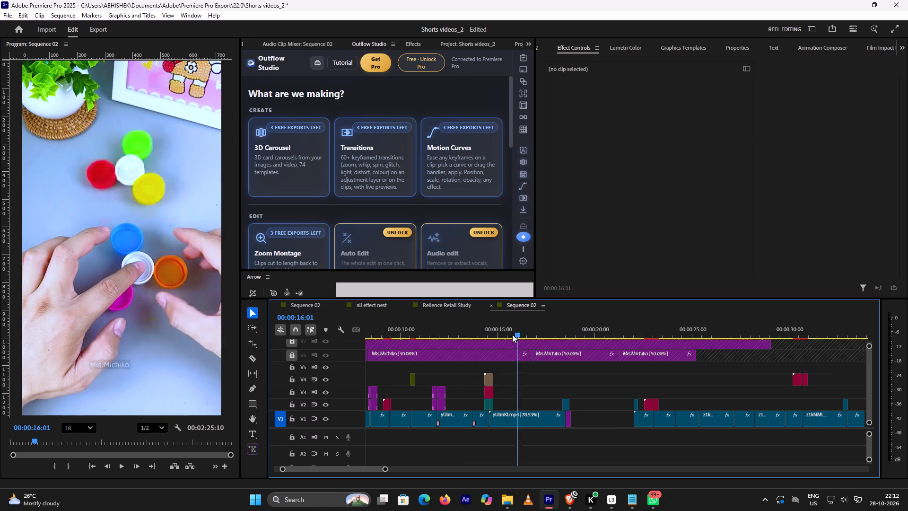
{"action": "left_click_drag", "start_coordinate": [512, 335], "coordinate": [379, 342]}
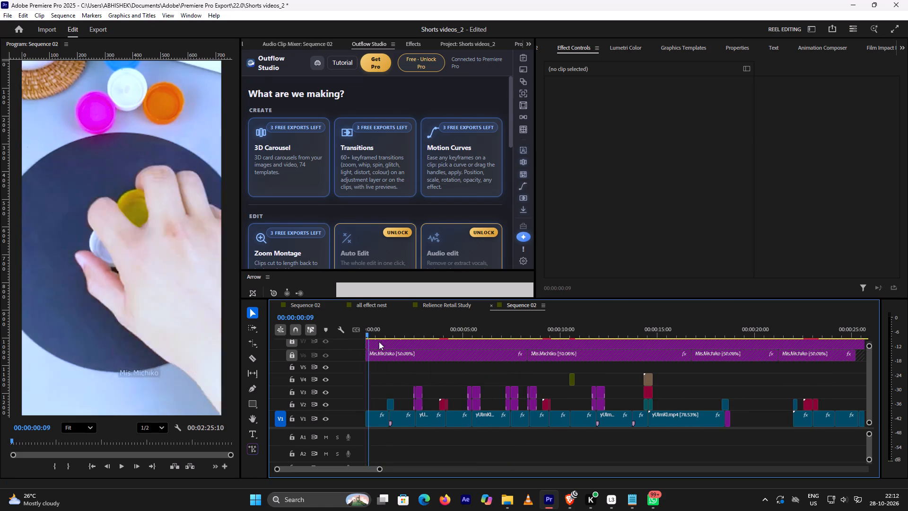
{"action": "left_click_drag", "start_coordinate": [379, 342], "coordinate": [578, 340]}
{"action": "key", "text": "space"}
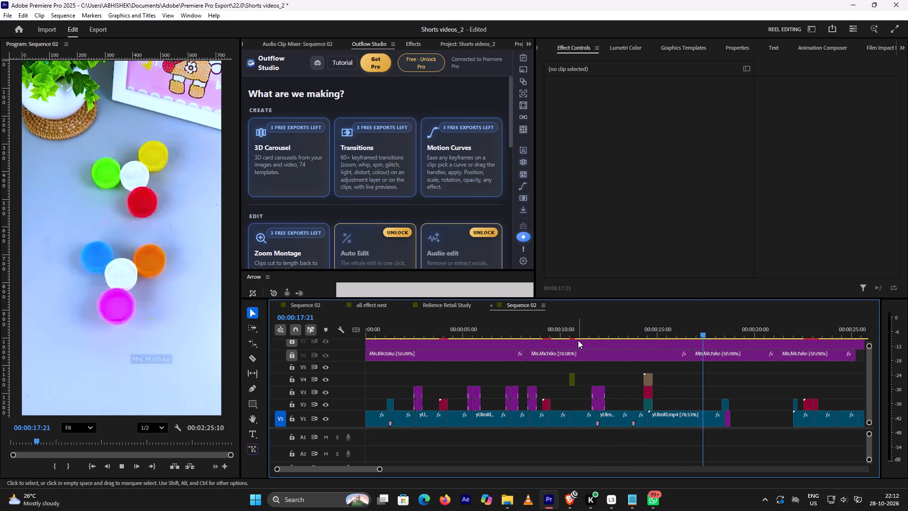
{"action": "key", "text": "space"}
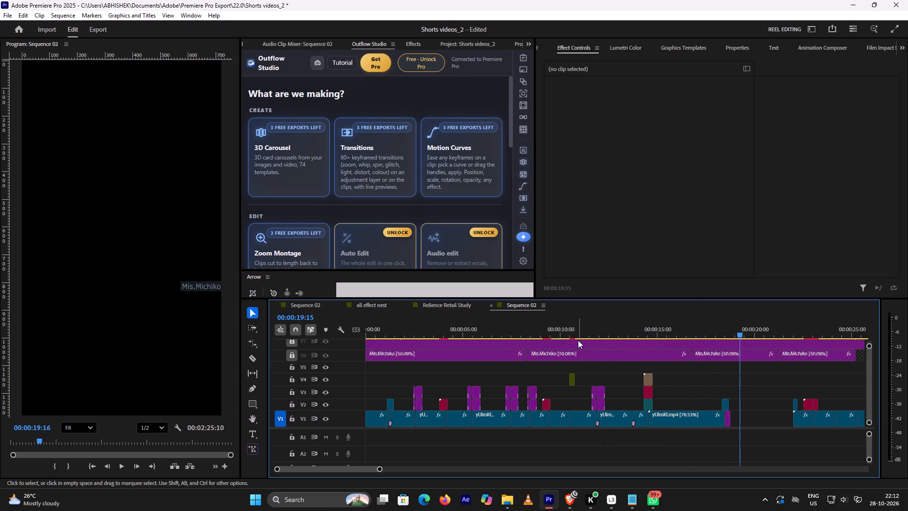
{"action": "key", "text": "Up"}
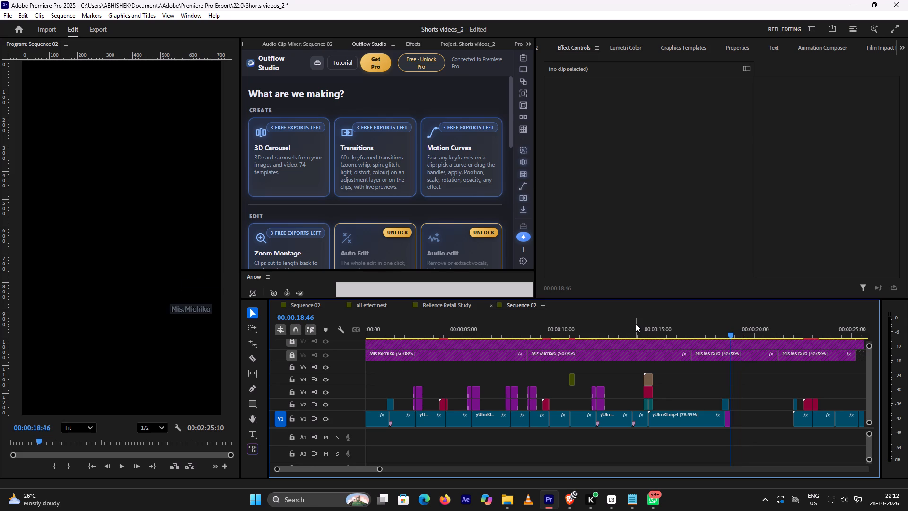
{"action": "key", "text": "Left"}
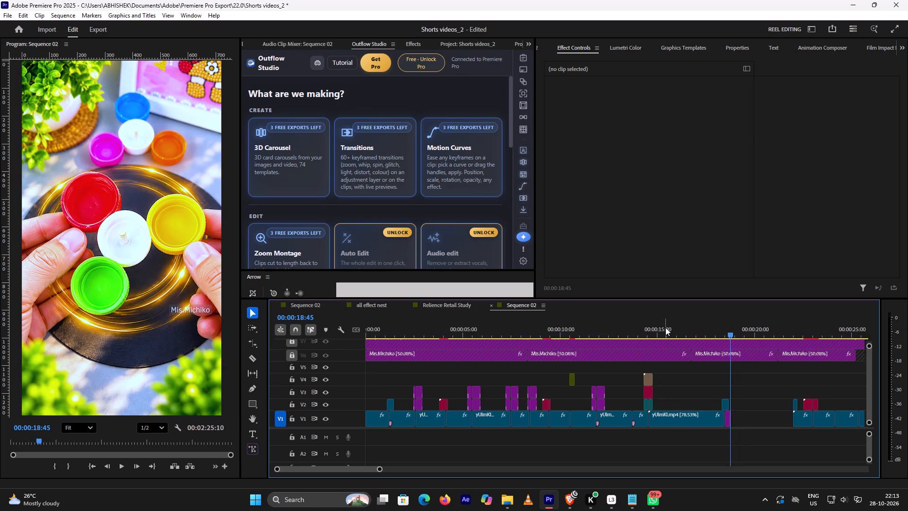
Unlock tracks V6 and V7 and delete the last two Mis.Michiko watermark clips on V6, from 00:00:16:46 onward.
{"action": "left_click", "coordinate": [734, 356]}
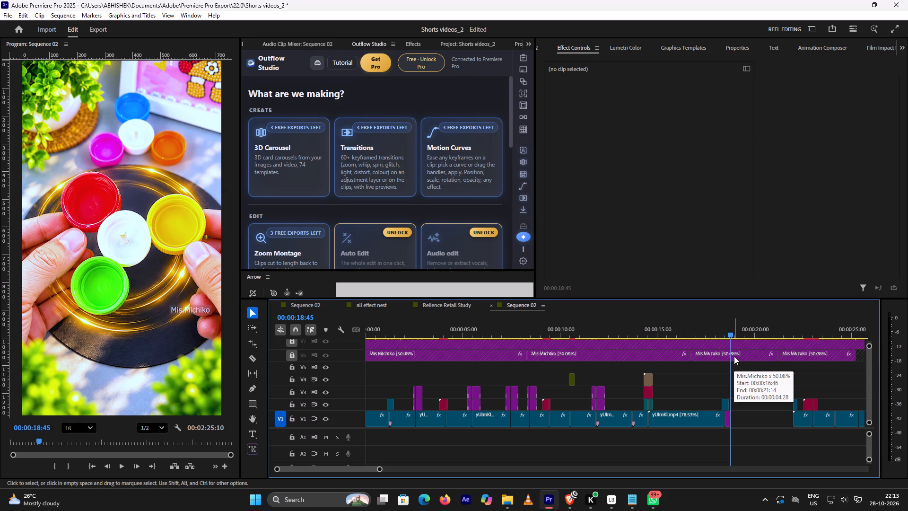
{"action": "key", "text": "Delete"}
{"action": "left_click", "coordinate": [735, 355]}
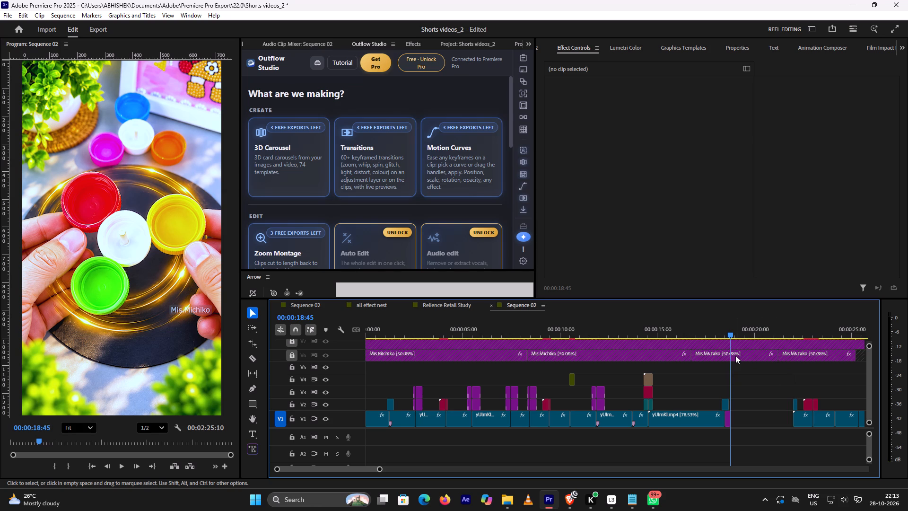
{"action": "left_click", "coordinate": [294, 356]}
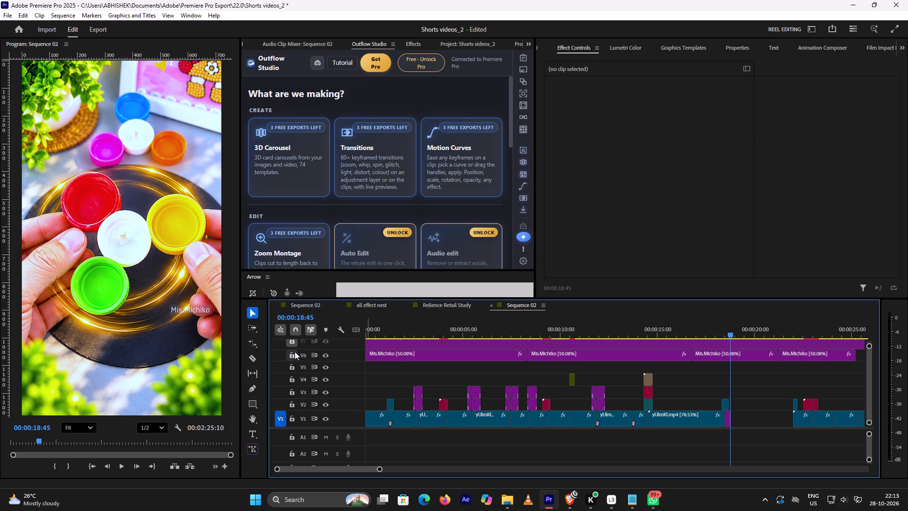
{"action": "left_click", "coordinate": [294, 346]}
{"action": "left_click", "coordinate": [730, 356]}
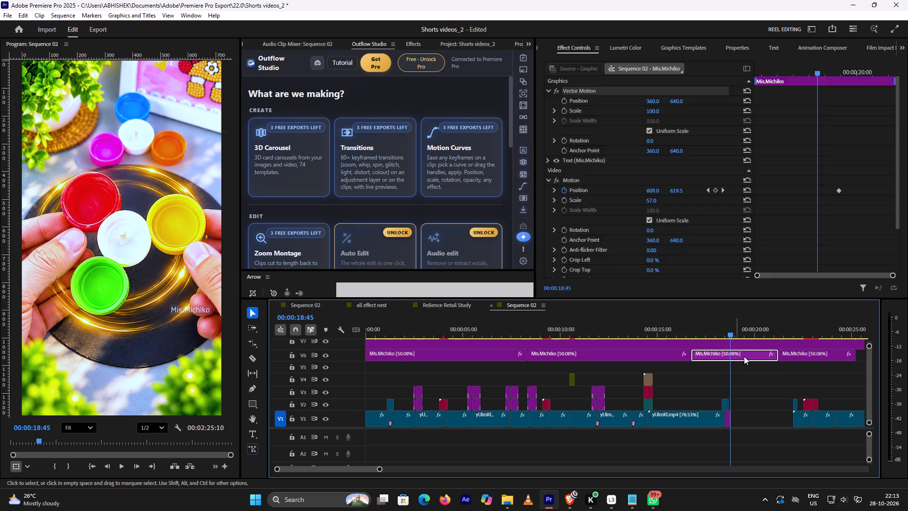
{"action": "key", "text": "Delete"}
{"action": "left_click", "coordinate": [789, 354]}
{"action": "key", "text": "Delete"}
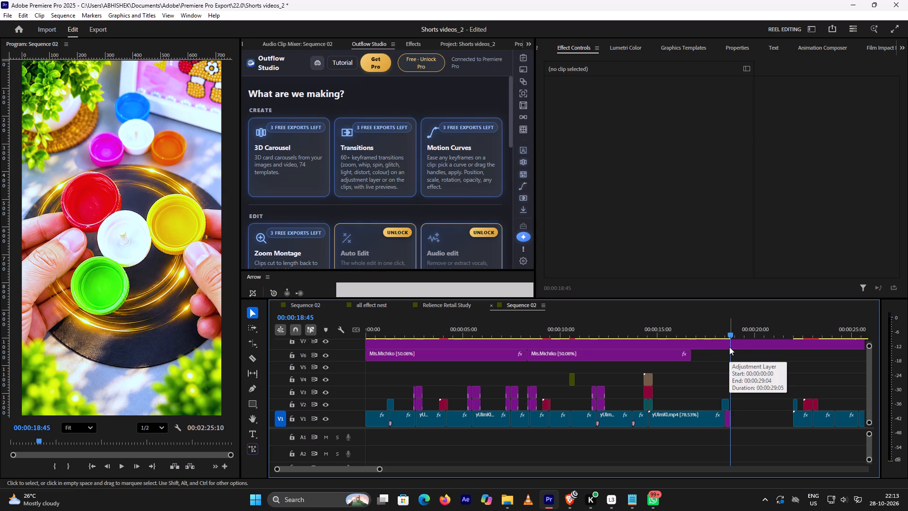
Mark the Out point at 00:00:18:45 and render the sequence from In to Out for playback.
{"action": "key", "text": "o"}
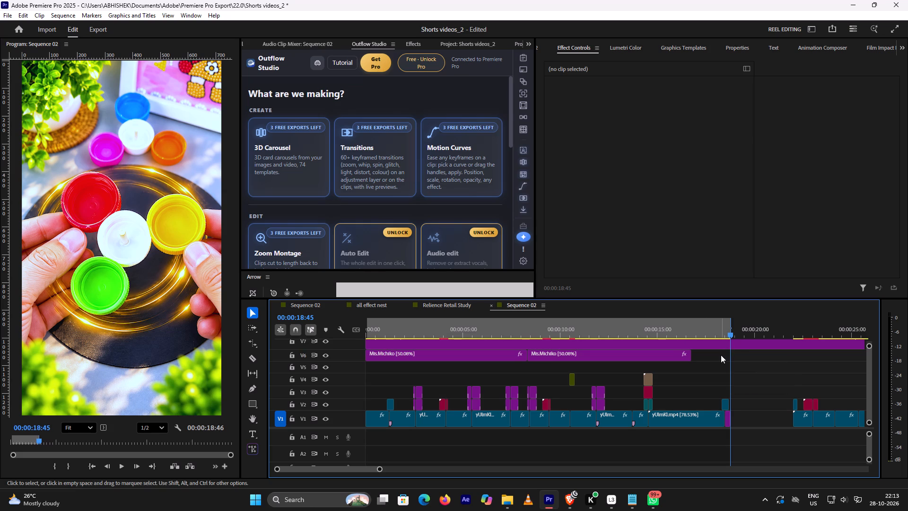
{"action": "key", "text": "Return"}
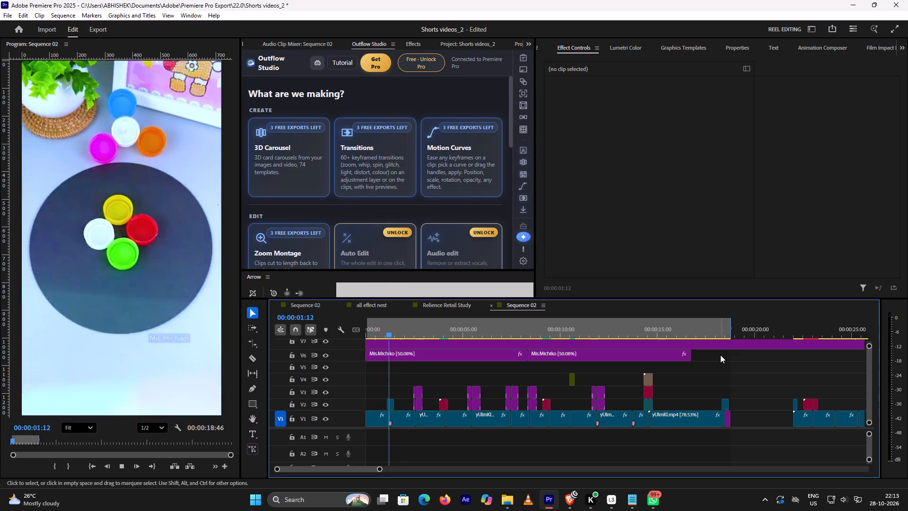
Stop playback, open the export settings for Sequence 02, and change "Sequence" in the file name to "Mismichiko 343453".
{"action": "key", "text": "space"}
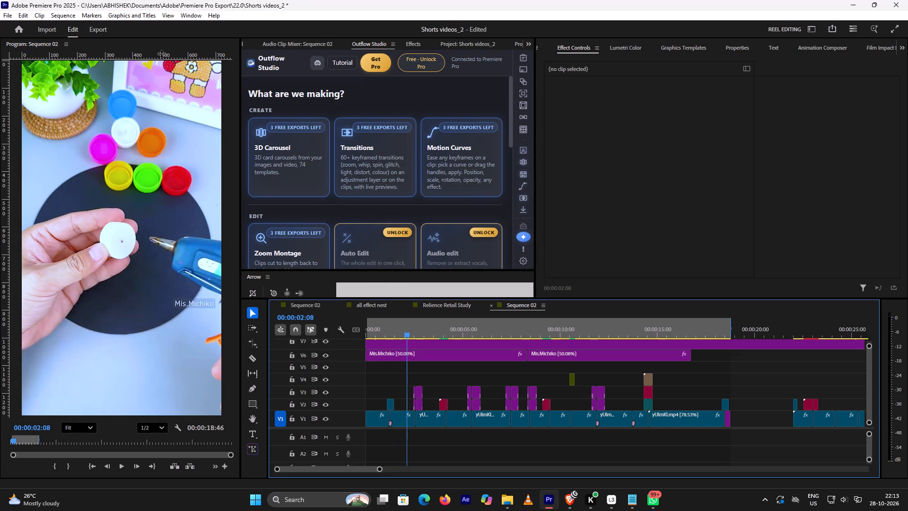
{"action": "key", "text": "ctrl+m"}
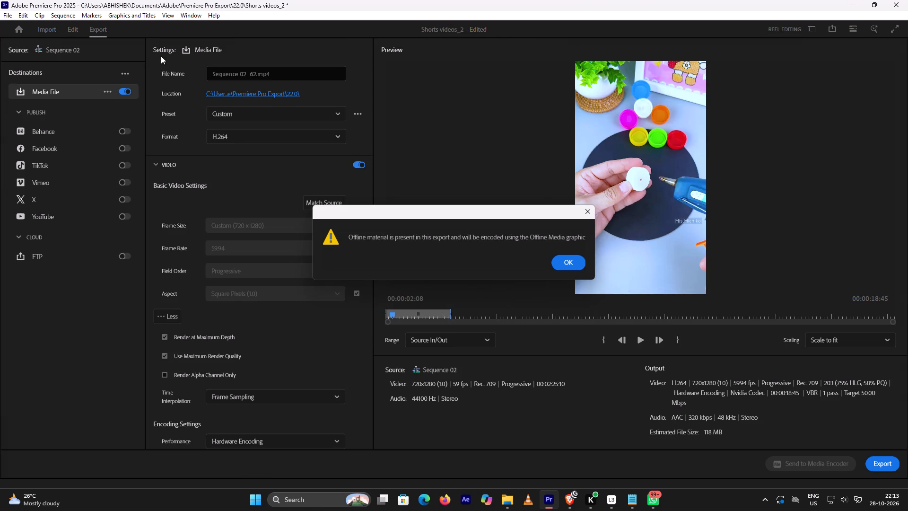
{"action": "left_click", "coordinate": [569, 262]}
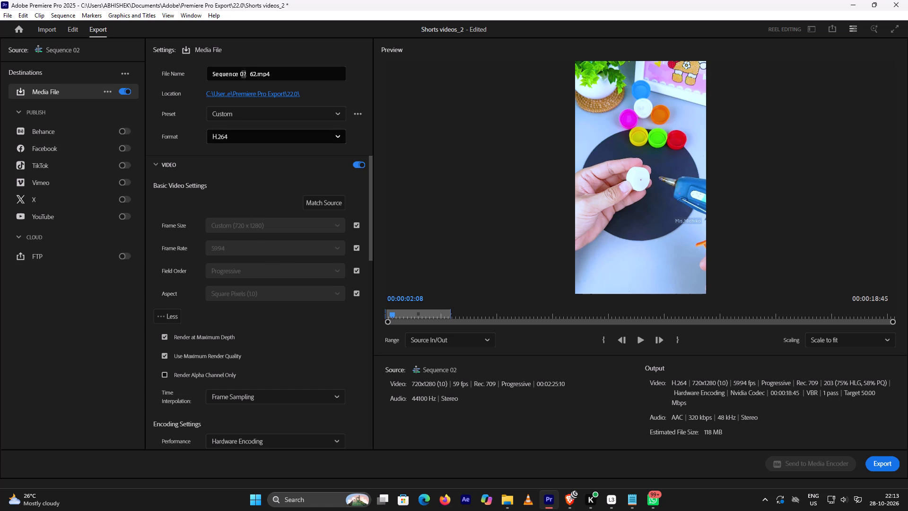
{"action": "left_click_drag", "start_coordinate": [239, 78], "coordinate": [146, 79]}
{"action": "left_click_drag", "start_coordinate": [237, 75], "coordinate": [198, 73]}
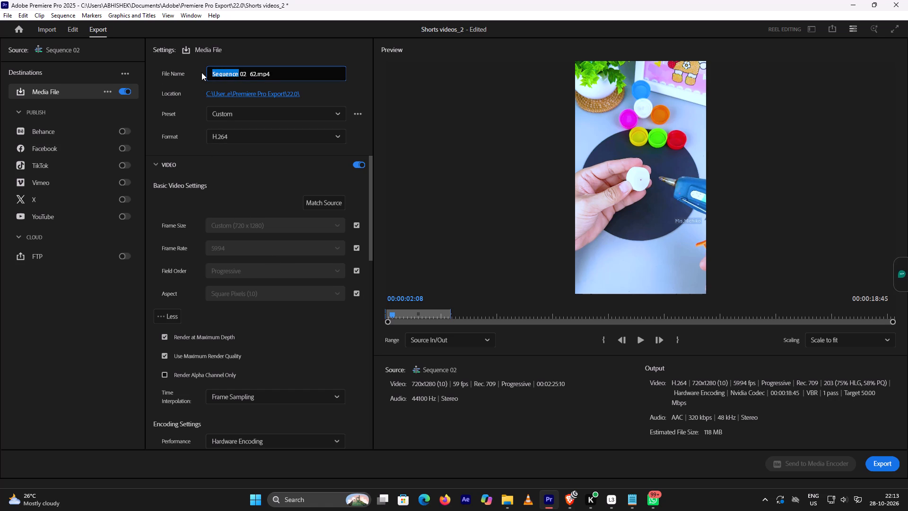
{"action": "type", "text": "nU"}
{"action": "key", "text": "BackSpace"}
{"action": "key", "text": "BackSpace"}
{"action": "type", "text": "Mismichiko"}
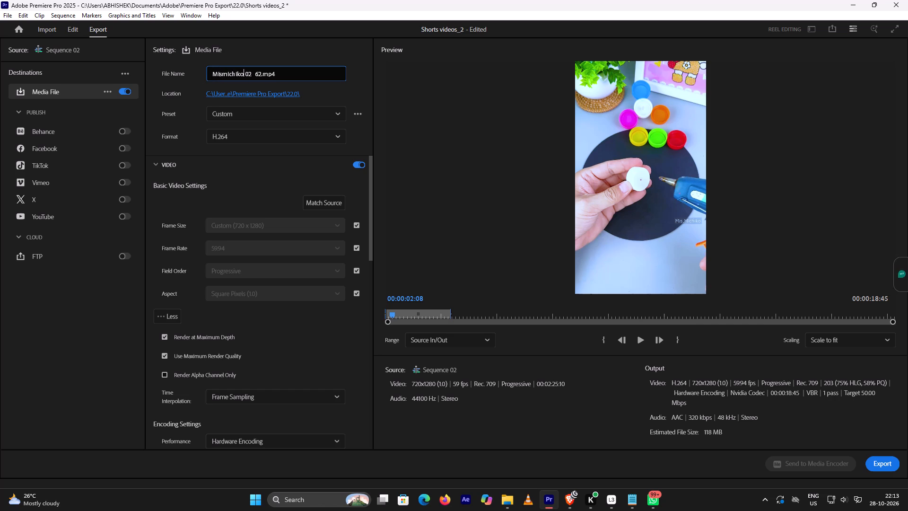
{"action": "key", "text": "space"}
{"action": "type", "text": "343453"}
Review the encoding and bitrate settings, and export the Source In/Out range as an H.264 media file.
{"action": "scroll", "coordinate": [271, 292], "scroll_direction": "down", "scroll_amount": 7}
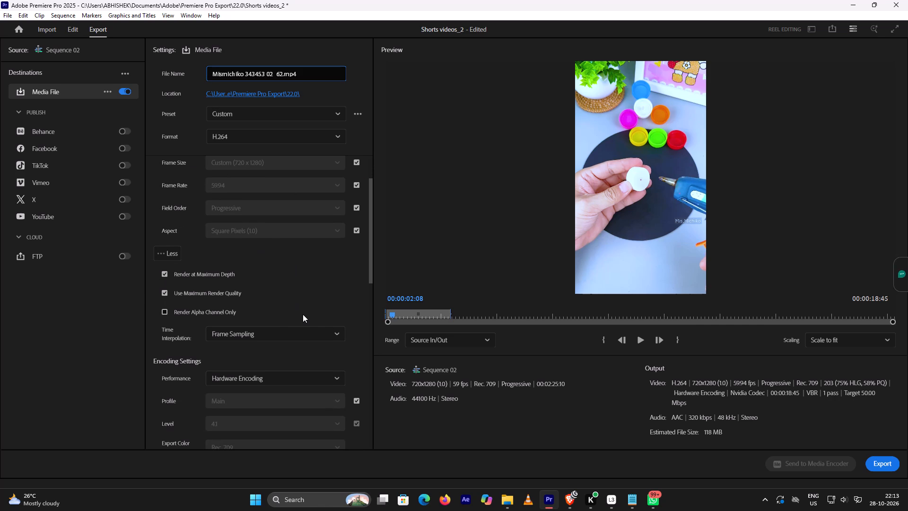
{"action": "scroll", "coordinate": [329, 300], "scroll_direction": "down", "scroll_amount": 20}
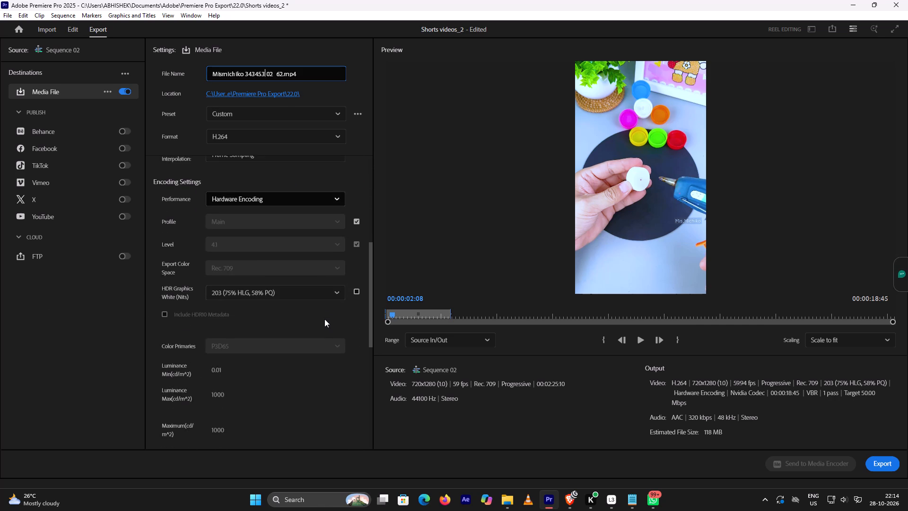
{"action": "scroll", "coordinate": [323, 334], "scroll_direction": "down", "scroll_amount": 15}
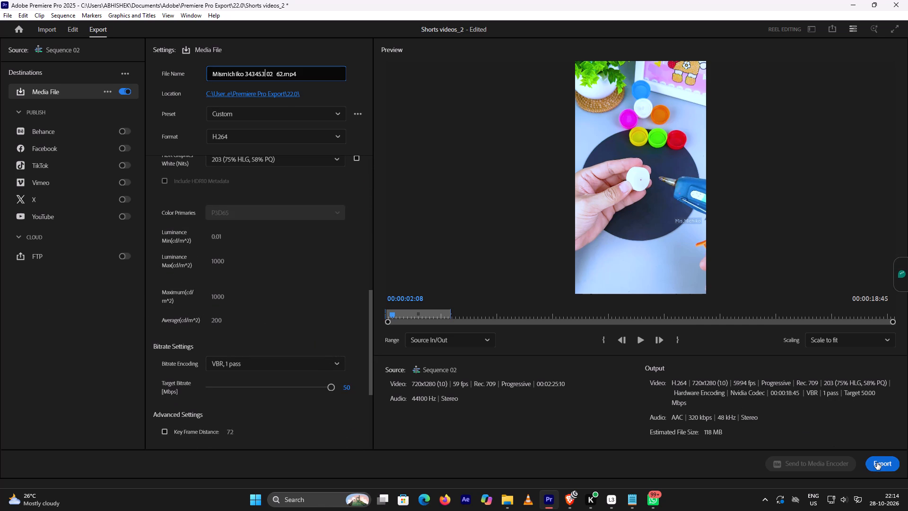
{"action": "left_click", "coordinate": [877, 463]}
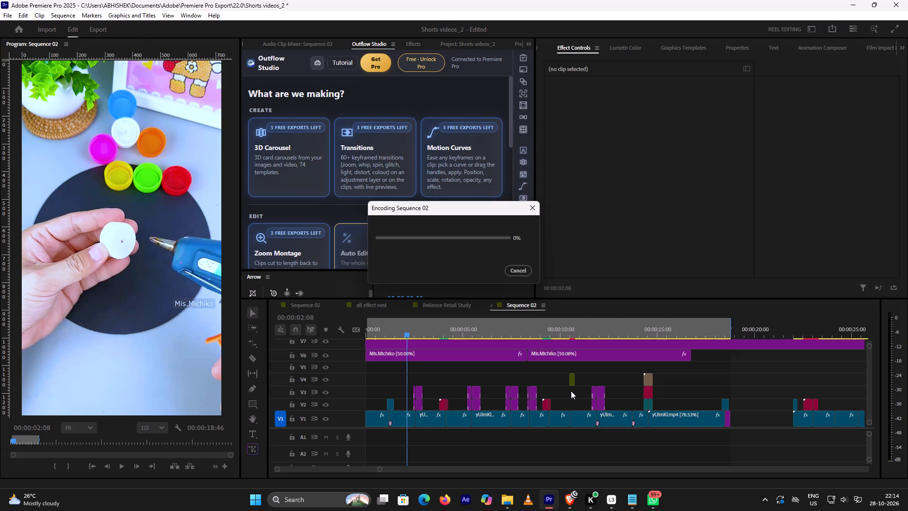
Turn on Night light in the Windows quick settings.
{"action": "left_click", "coordinate": [831, 505]}
{"action": "left_click", "coordinate": [775, 395]}
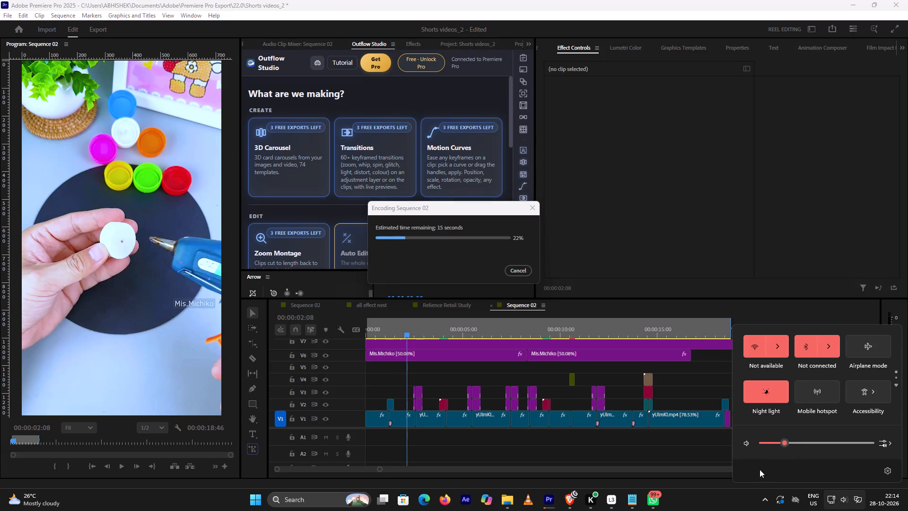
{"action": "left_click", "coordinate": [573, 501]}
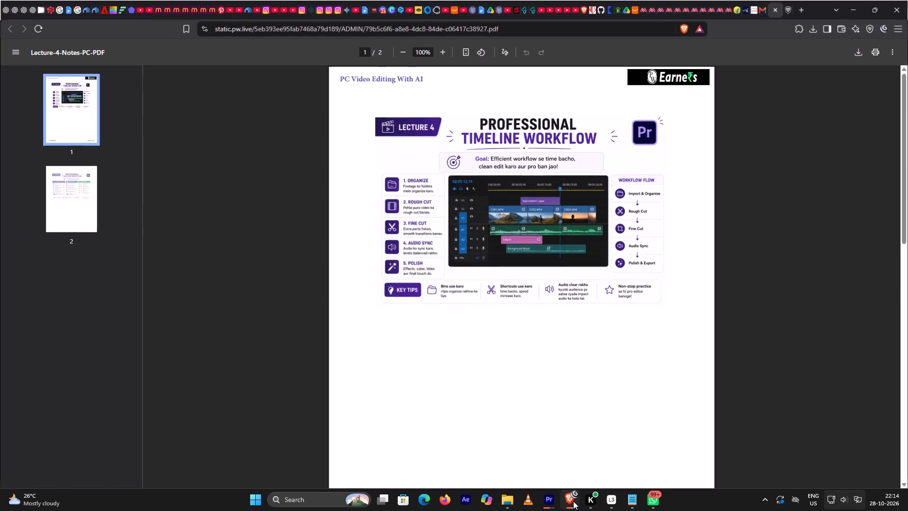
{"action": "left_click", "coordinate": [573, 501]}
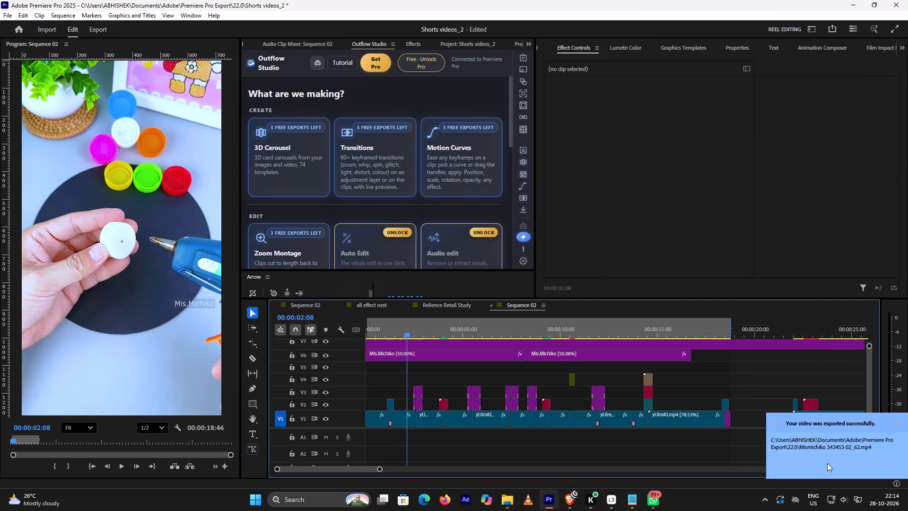
Dismiss the export notification and scrub Sequence 02 from about 2 seconds to just past the closing thumbnail, 00:00:18:47.
{"action": "left_click", "coordinate": [898, 424]}
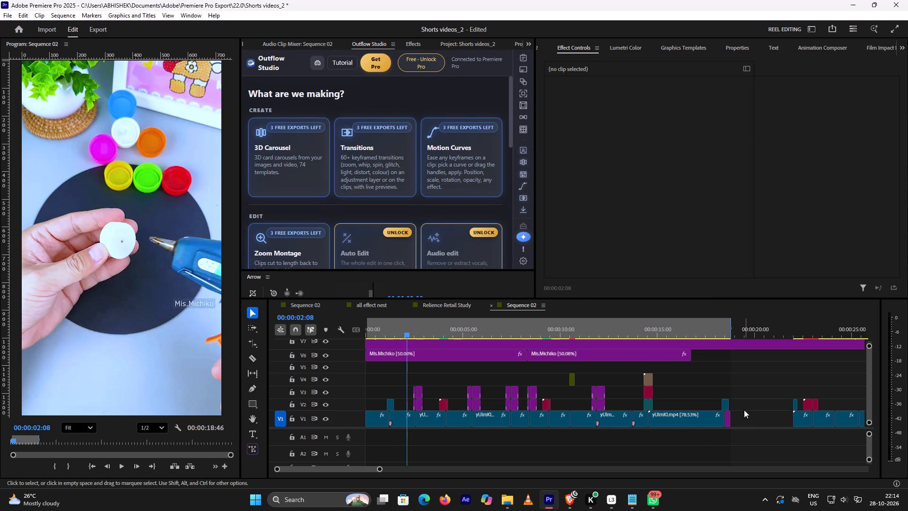
{"action": "scroll", "coordinate": [744, 410], "scroll_direction": "down", "scroll_amount": 4, "text": "alt"}
{"action": "scroll", "coordinate": [629, 390], "scroll_direction": "up", "scroll_amount": 5}
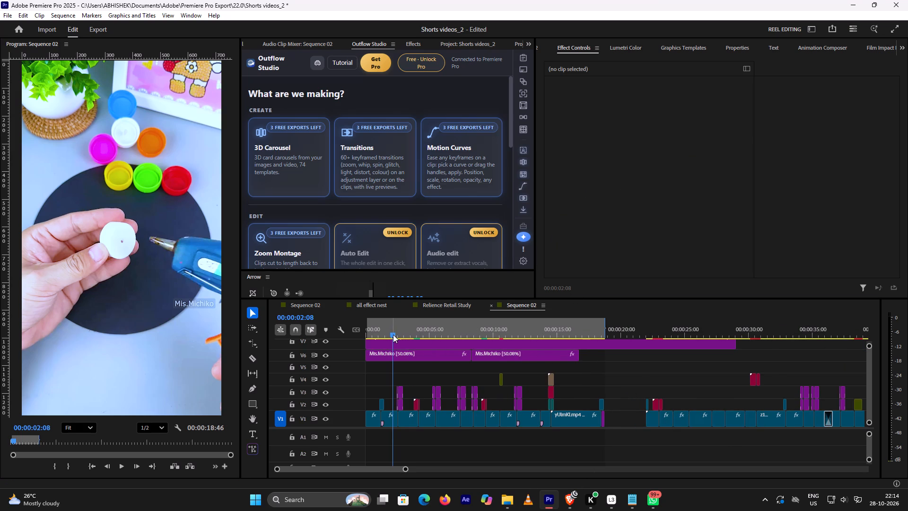
{"action": "left_click_drag", "start_coordinate": [393, 335], "coordinate": [389, 331]}
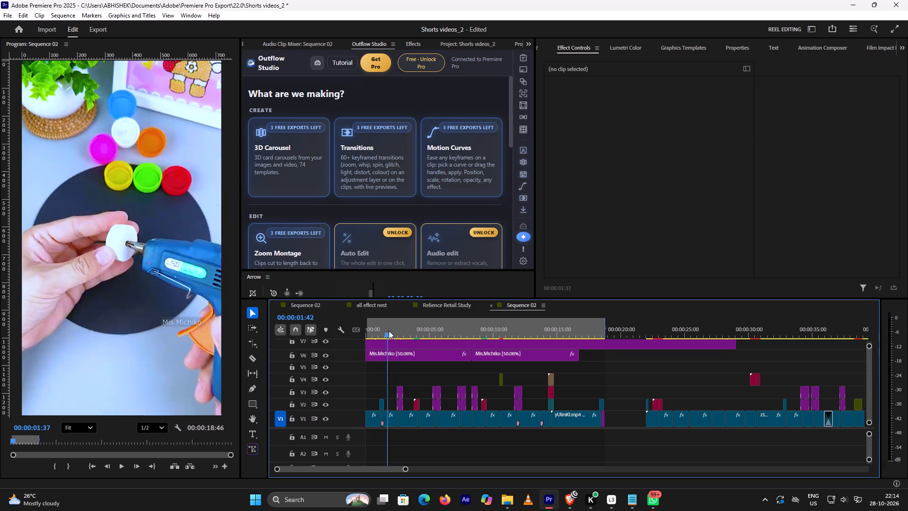
{"action": "left_click_drag", "start_coordinate": [389, 331], "coordinate": [596, 358]}
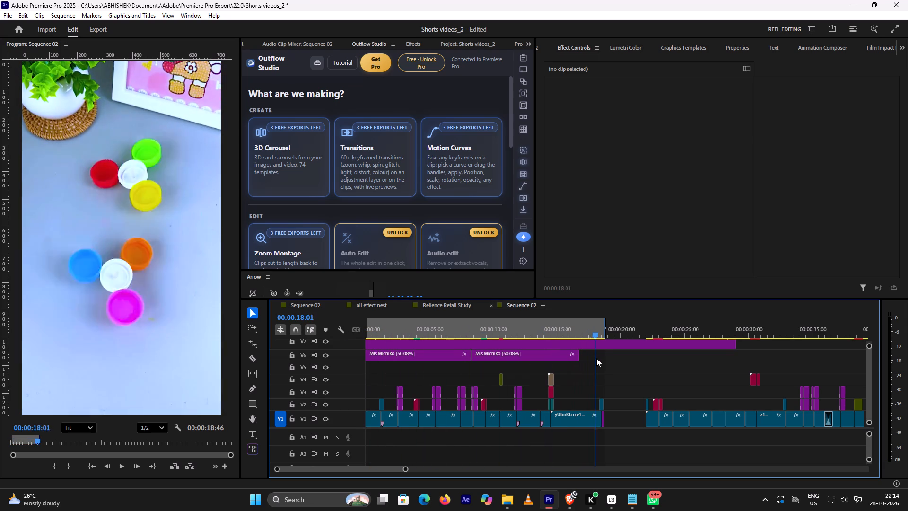
{"action": "left_click_drag", "start_coordinate": [596, 358], "coordinate": [604, 361]}
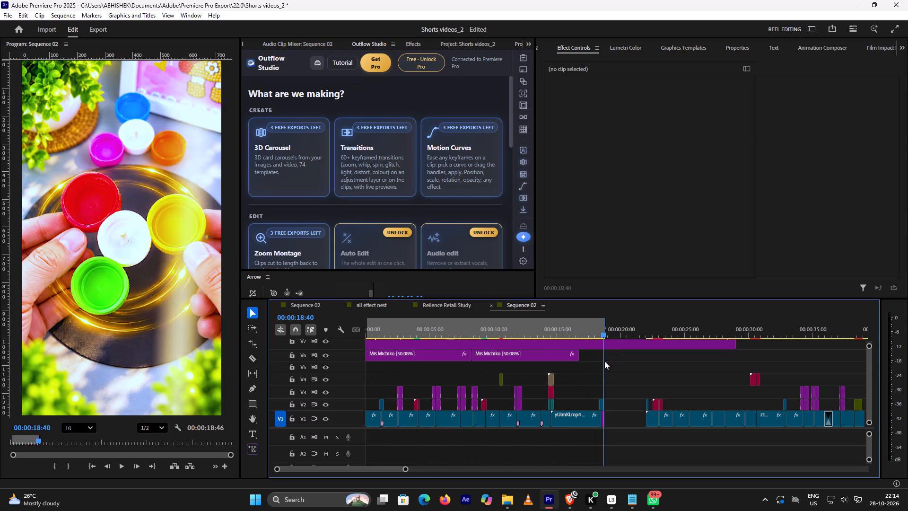
{"action": "left_click_drag", "start_coordinate": [604, 361], "coordinate": [606, 363]}
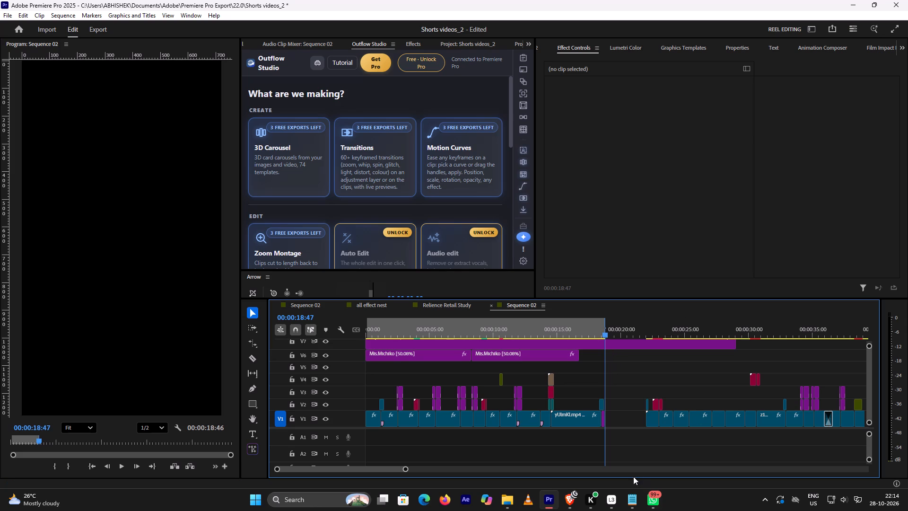
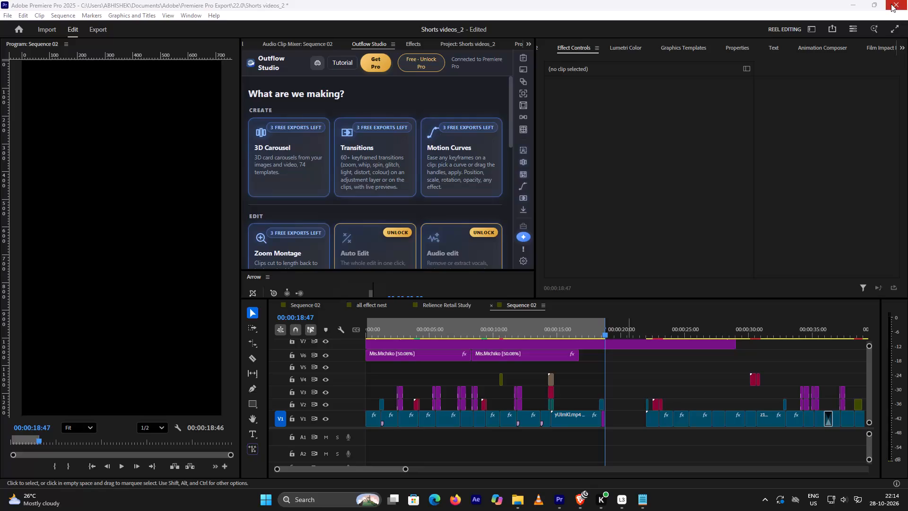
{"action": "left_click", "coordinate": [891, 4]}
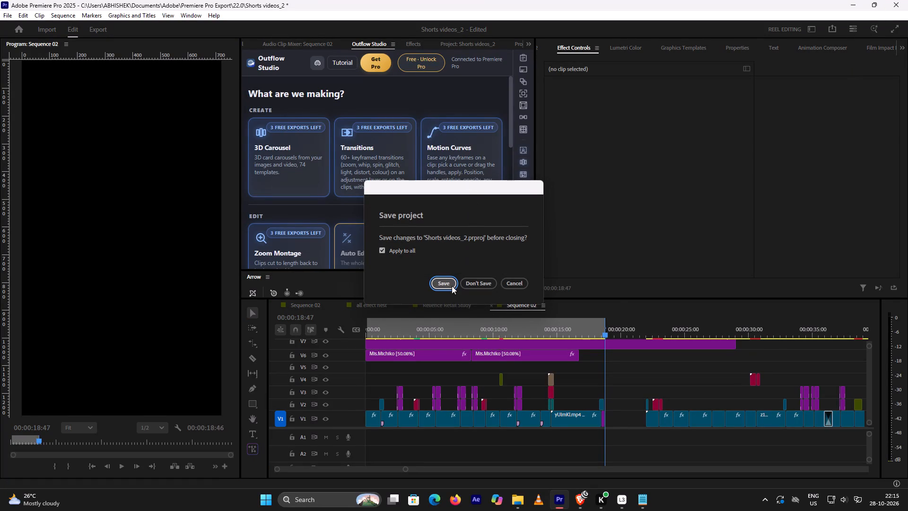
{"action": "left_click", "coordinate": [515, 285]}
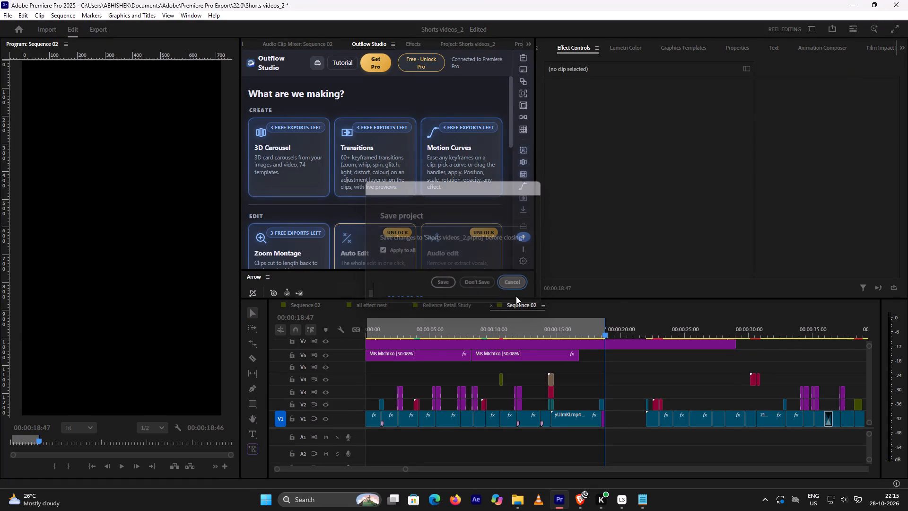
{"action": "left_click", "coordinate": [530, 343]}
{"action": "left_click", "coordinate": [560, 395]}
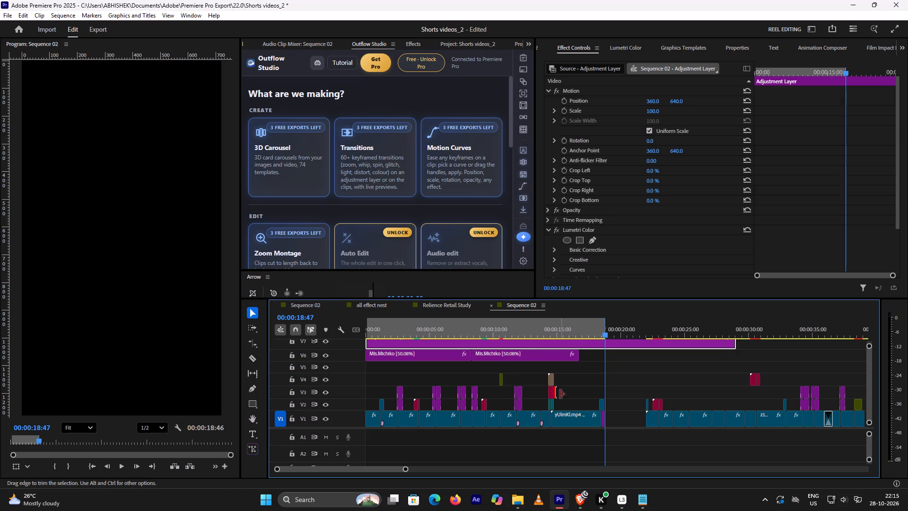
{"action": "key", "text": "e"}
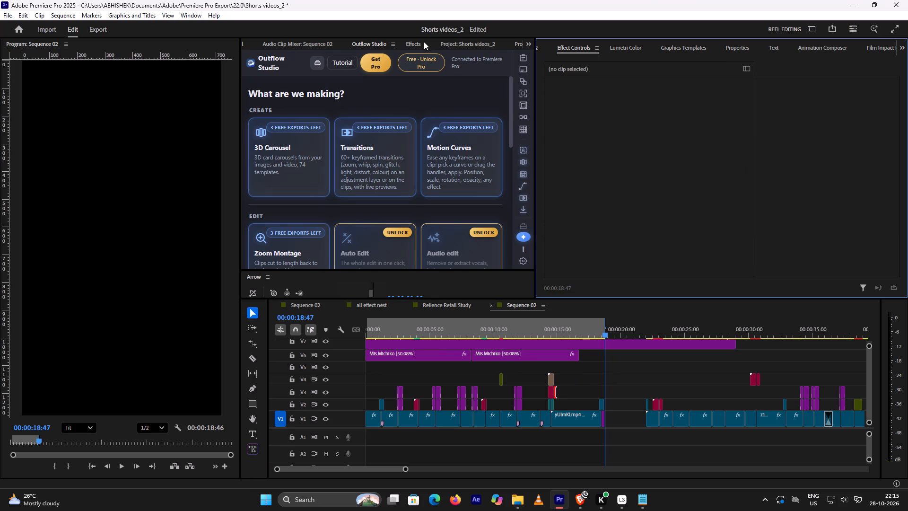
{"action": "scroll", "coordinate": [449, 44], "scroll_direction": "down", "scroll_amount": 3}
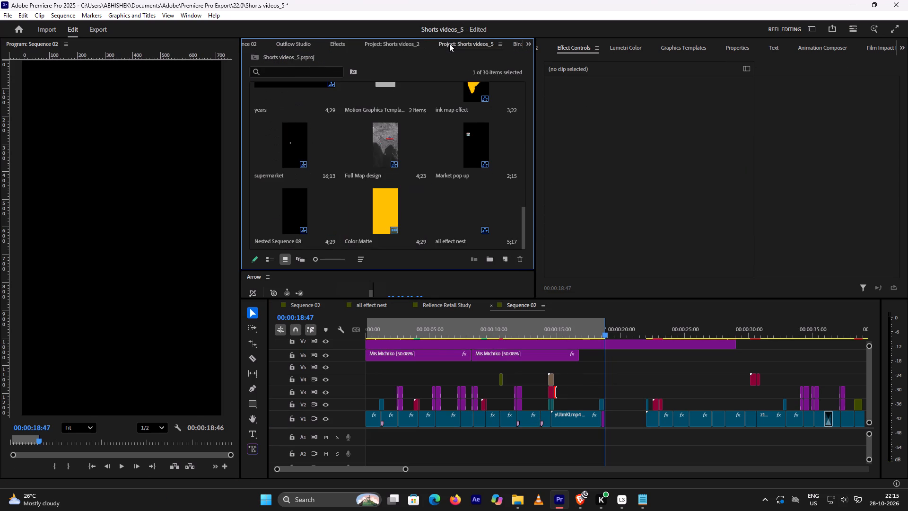
Close Premiere Pro, saving the changes to the open Shorts videos projects.
{"action": "left_click", "coordinate": [905, 0]}
{"action": "left_click", "coordinate": [451, 282]}
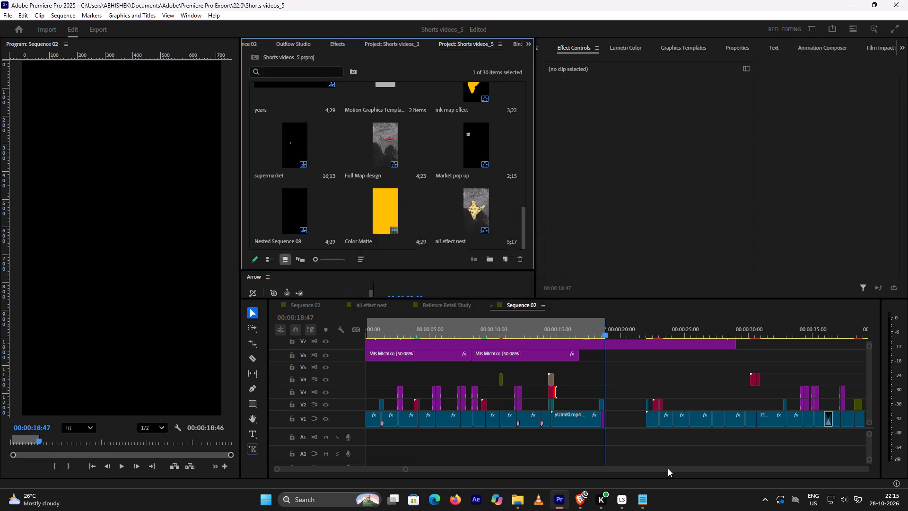
{"action": "key", "text": "a"}
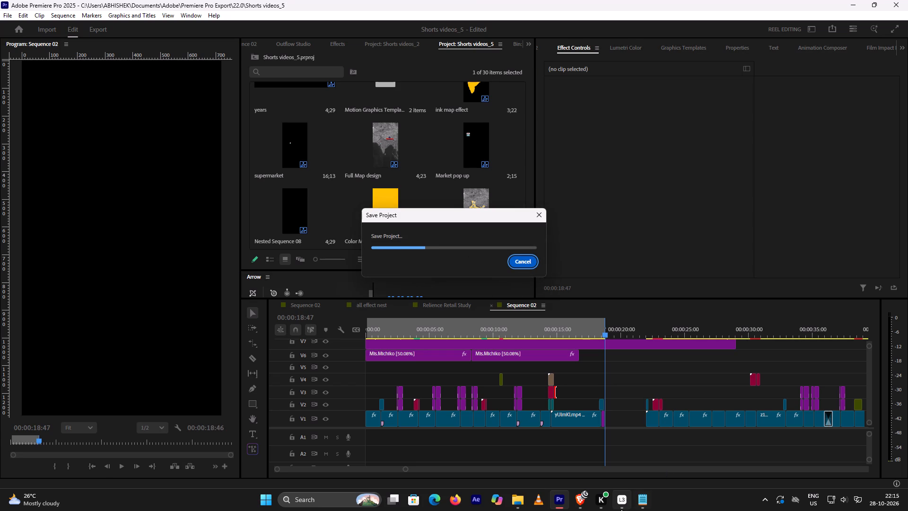
Switch to the Brave browser, bring up the open YouTube home page and close the browser window.
{"action": "left_click", "coordinate": [581, 502]}
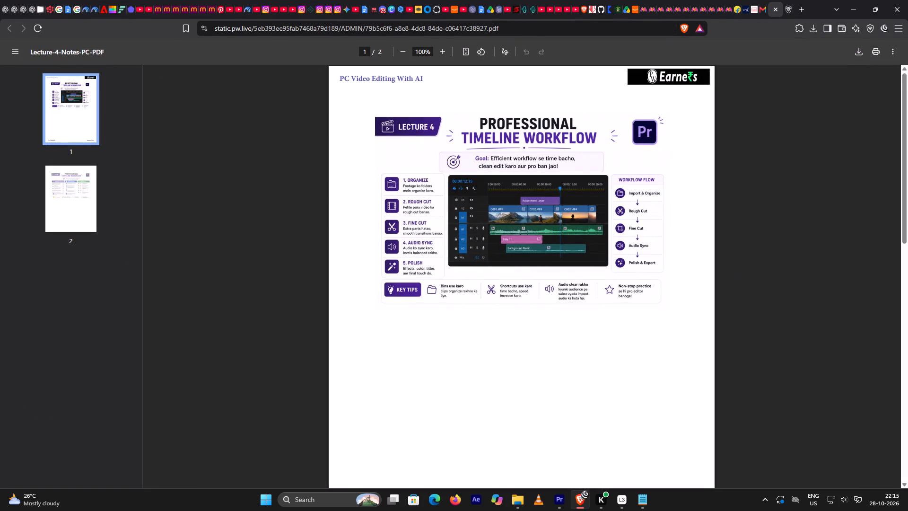
{"action": "left_click", "coordinate": [568, 14]}
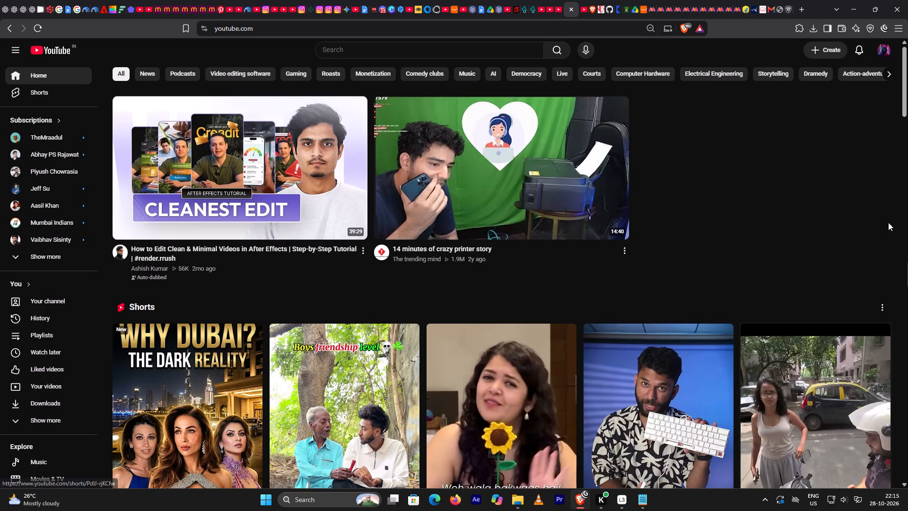
{"action": "left_click", "coordinate": [893, 4]}
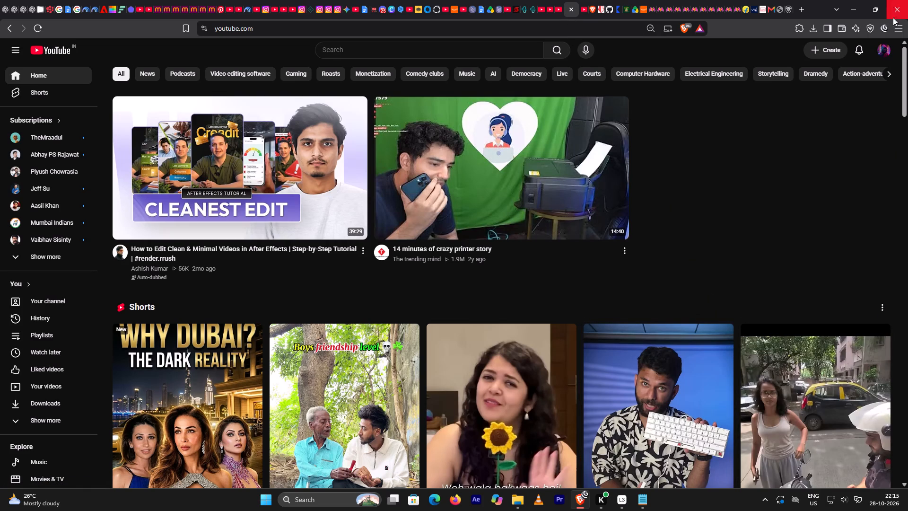